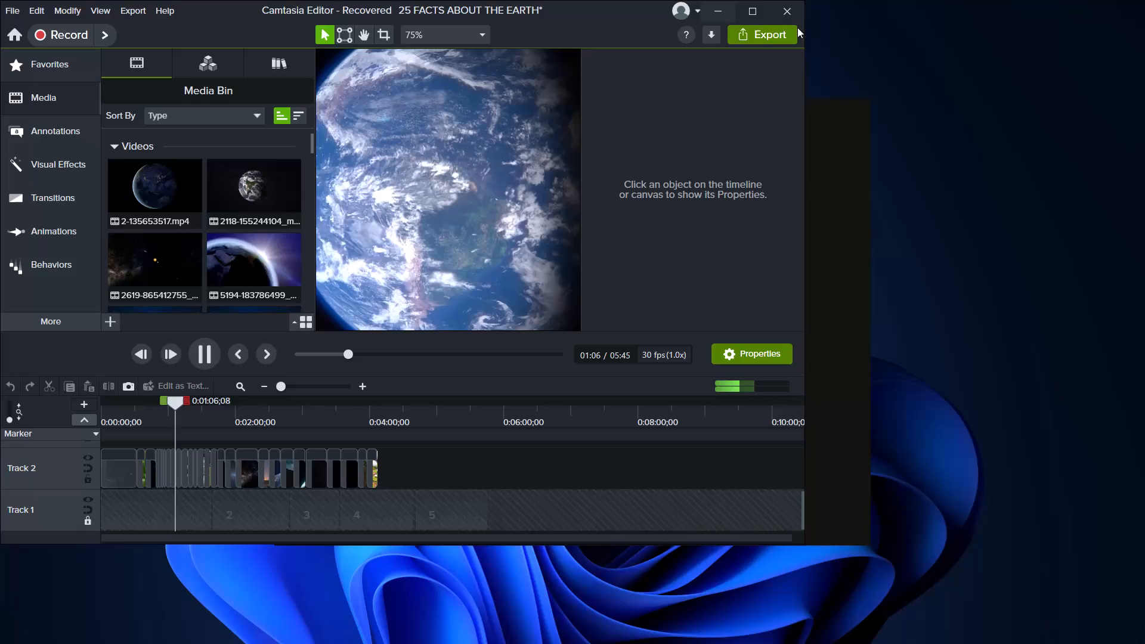
Maximize the editor window.
{"action": "left_click", "coordinate": [744, 10]}
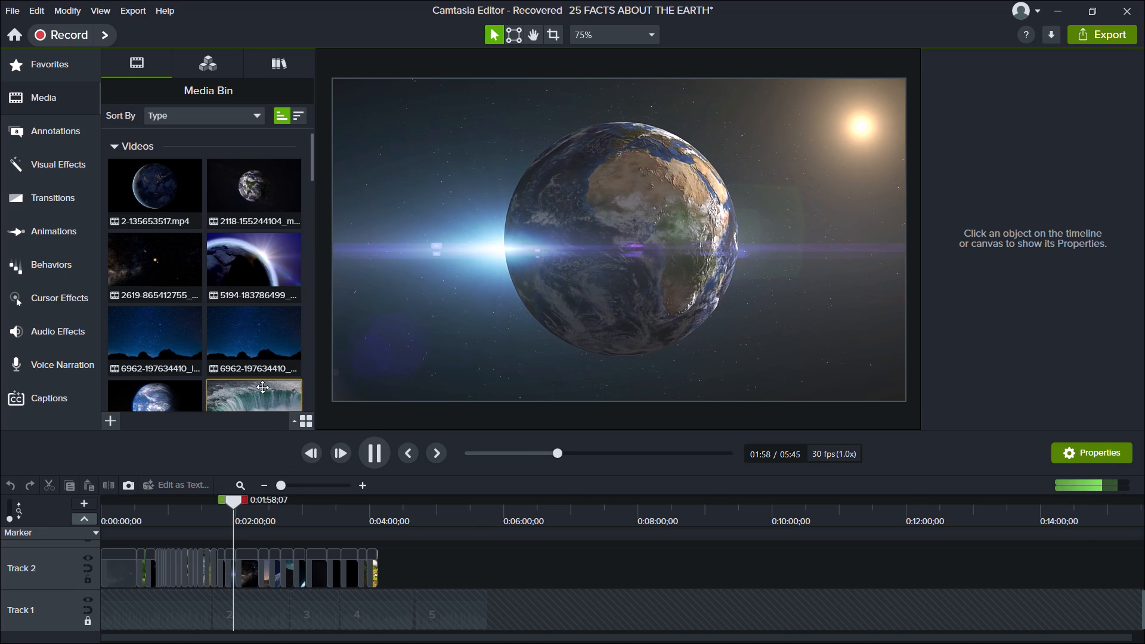
Look through the video and audio clips in the Media Bin for usable footage.
{"action": "scroll", "coordinate": [237, 281], "scroll_direction": "down", "scroll_amount": 6}
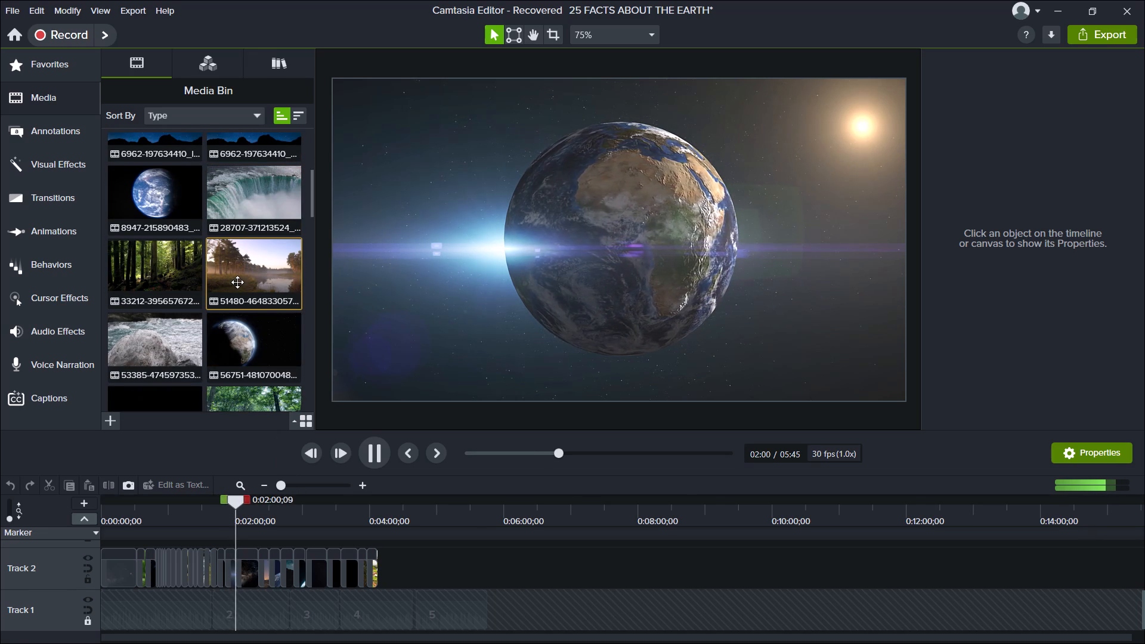
{"action": "scroll", "coordinate": [237, 283], "scroll_direction": "down", "scroll_amount": 6}
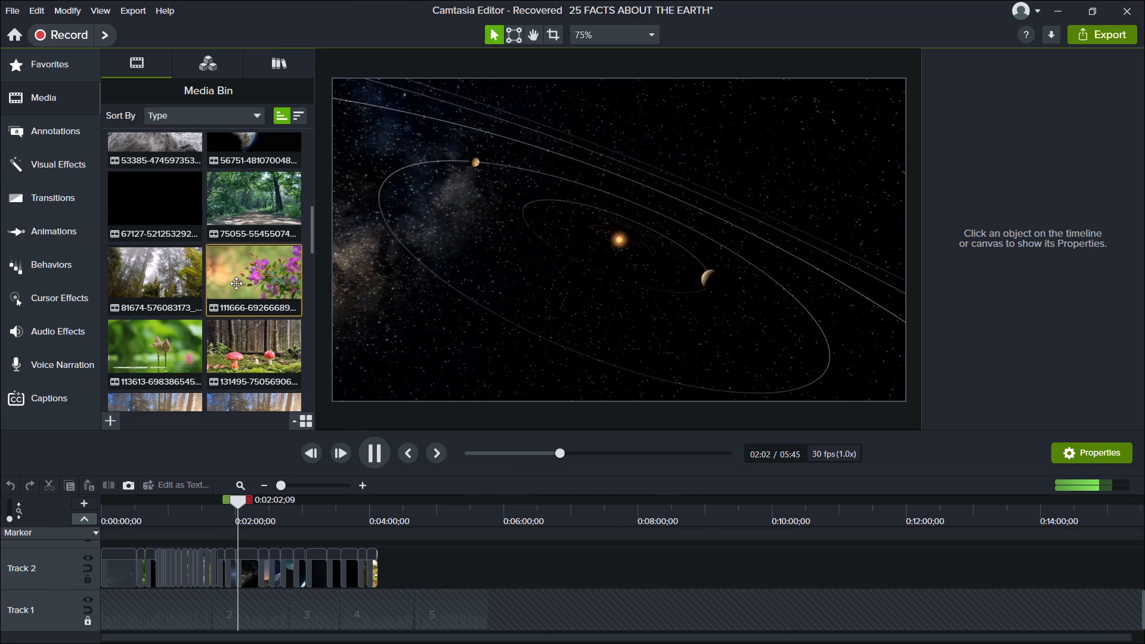
{"action": "scroll", "coordinate": [236, 283], "scroll_direction": "down", "scroll_amount": 10}
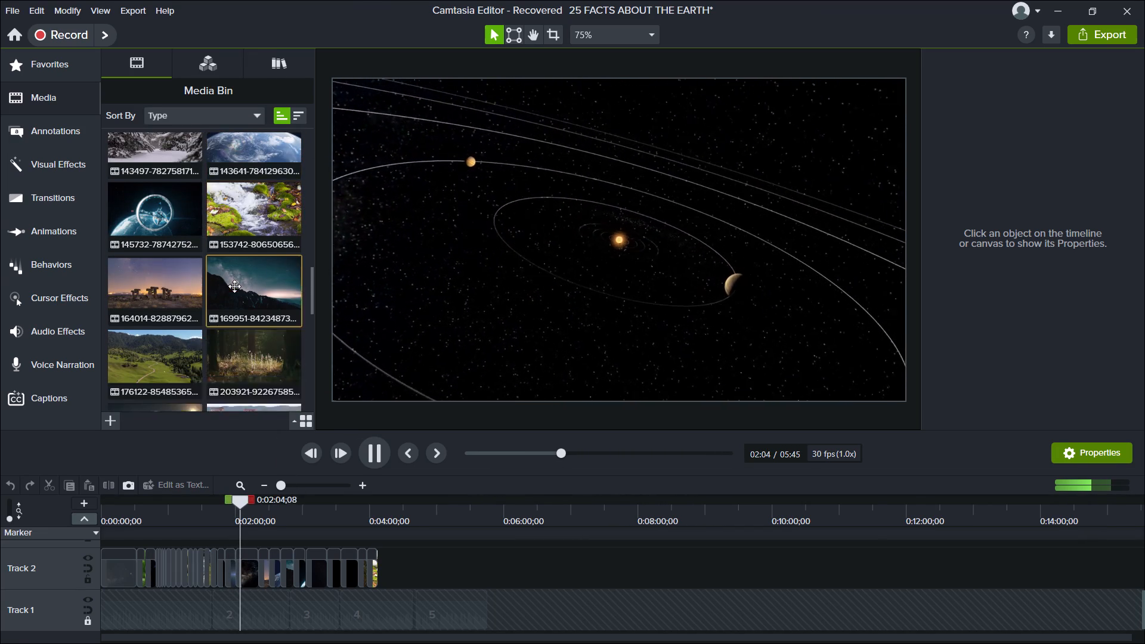
{"action": "scroll", "coordinate": [234, 286], "scroll_direction": "down", "scroll_amount": 11}
{"action": "right_click", "coordinate": [233, 287]}
{"action": "scroll", "coordinate": [232, 288], "scroll_direction": "down", "scroll_amount": 3}
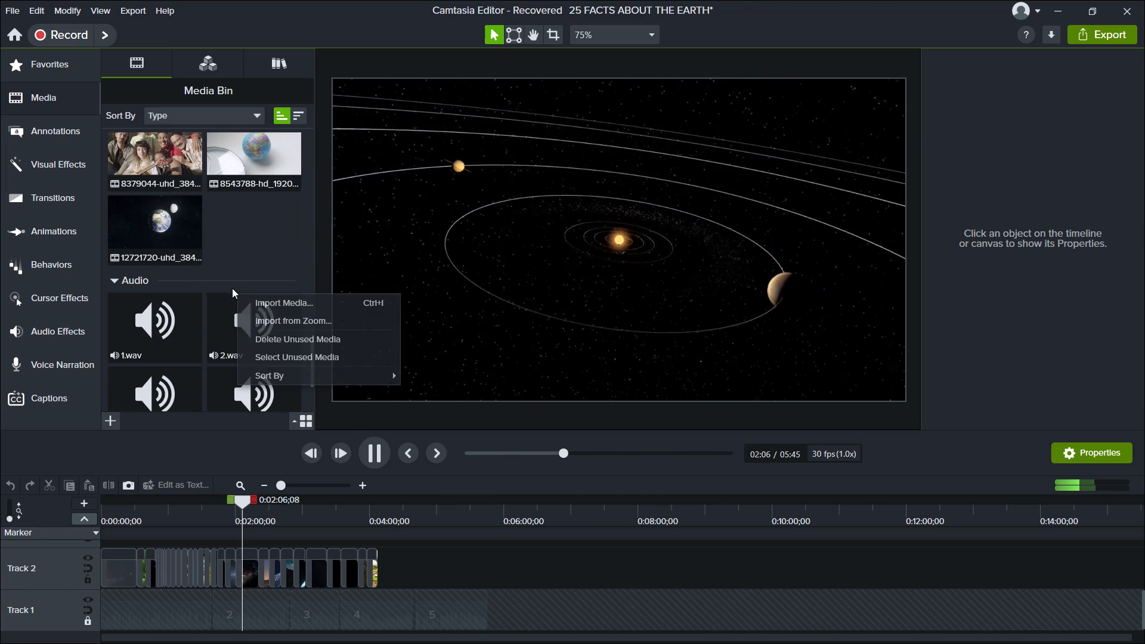
{"action": "scroll", "coordinate": [232, 288], "scroll_direction": "down", "scroll_amount": 6}
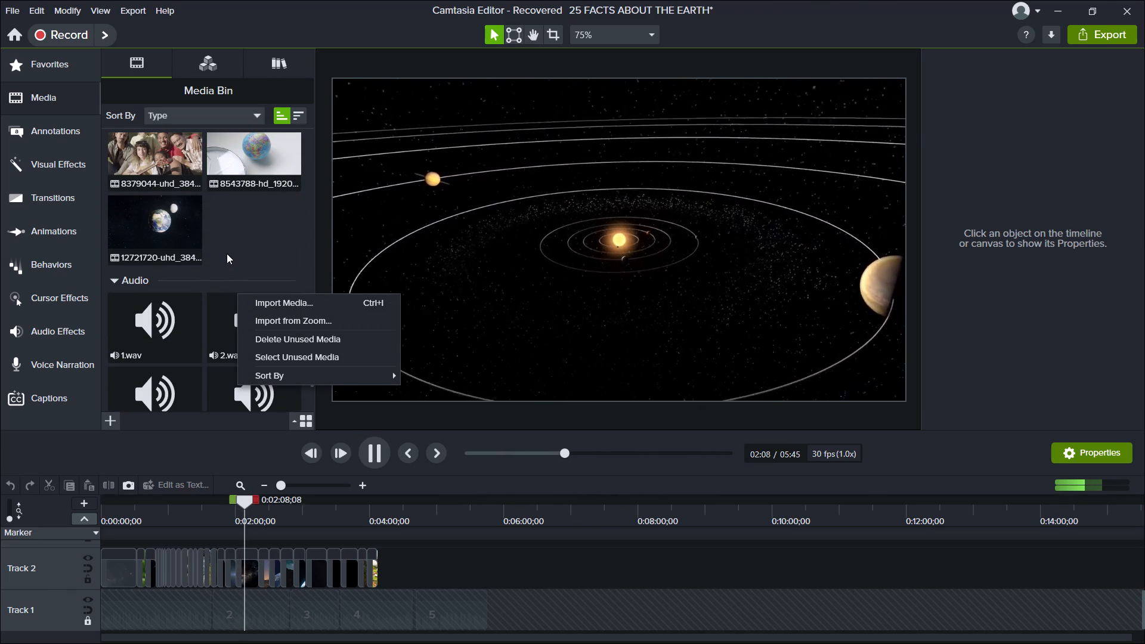
{"action": "scroll", "coordinate": [227, 253], "scroll_direction": "up", "scroll_amount": 2}
{"action": "scroll", "coordinate": [185, 226], "scroll_direction": "up", "scroll_amount": 3}
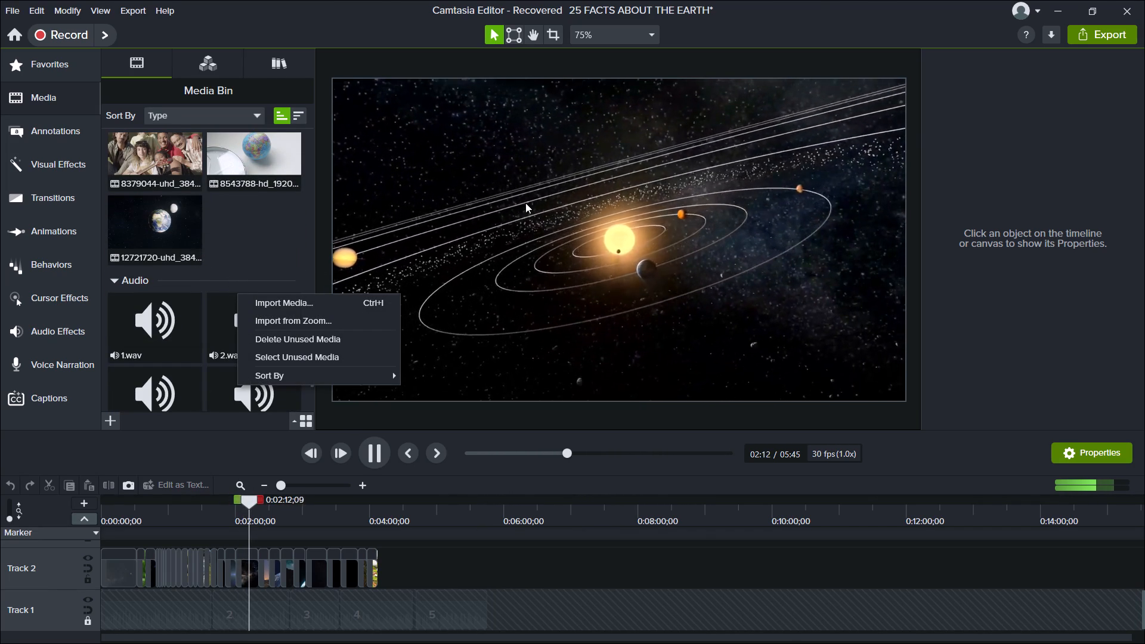
{"action": "scroll", "coordinate": [305, 225], "scroll_direction": "up", "scroll_amount": 3}
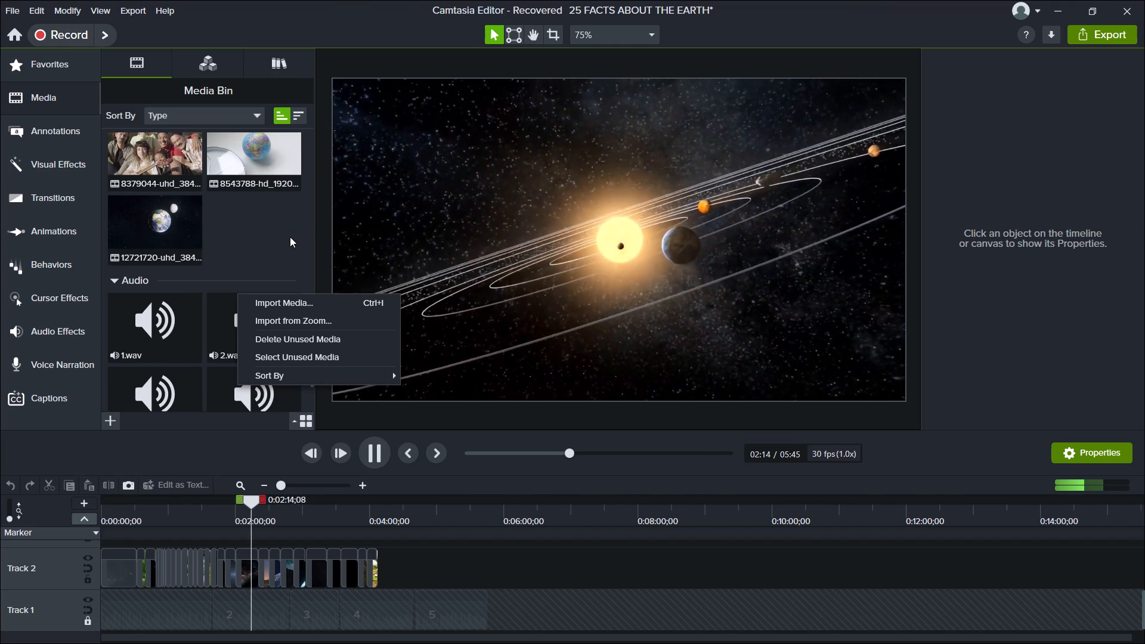
{"action": "left_click", "coordinate": [244, 230]}
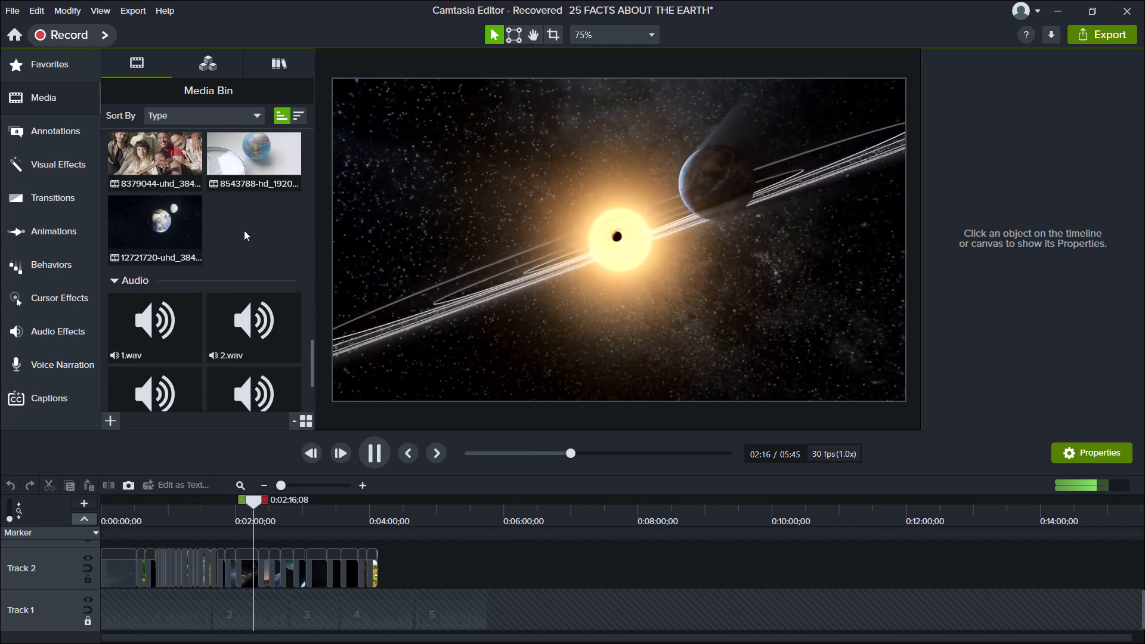
{"action": "scroll", "coordinate": [244, 230], "scroll_direction": "up", "scroll_amount": 3}
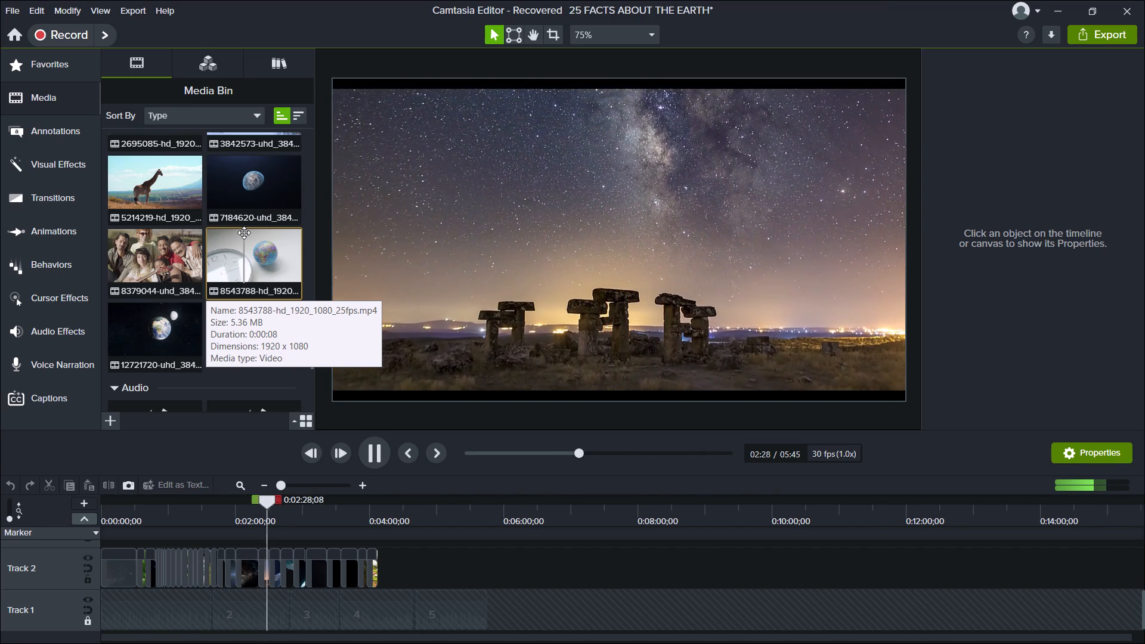
{"action": "scroll", "coordinate": [244, 232], "scroll_direction": "up", "scroll_amount": 2}
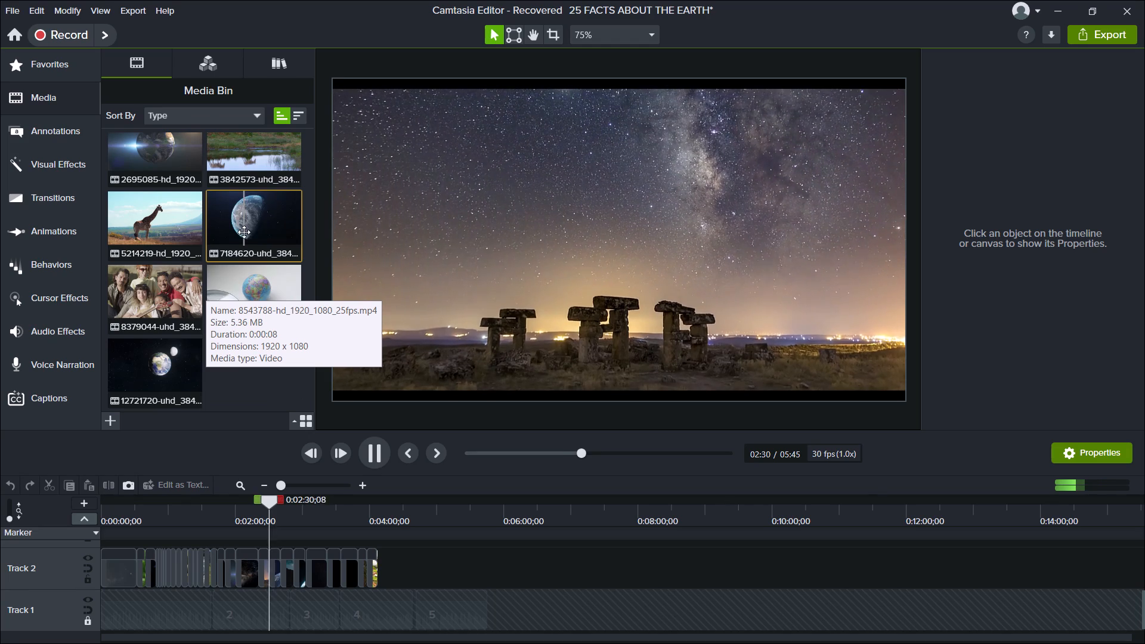
{"action": "scroll", "coordinate": [244, 232], "scroll_direction": "up", "scroll_amount": 1}
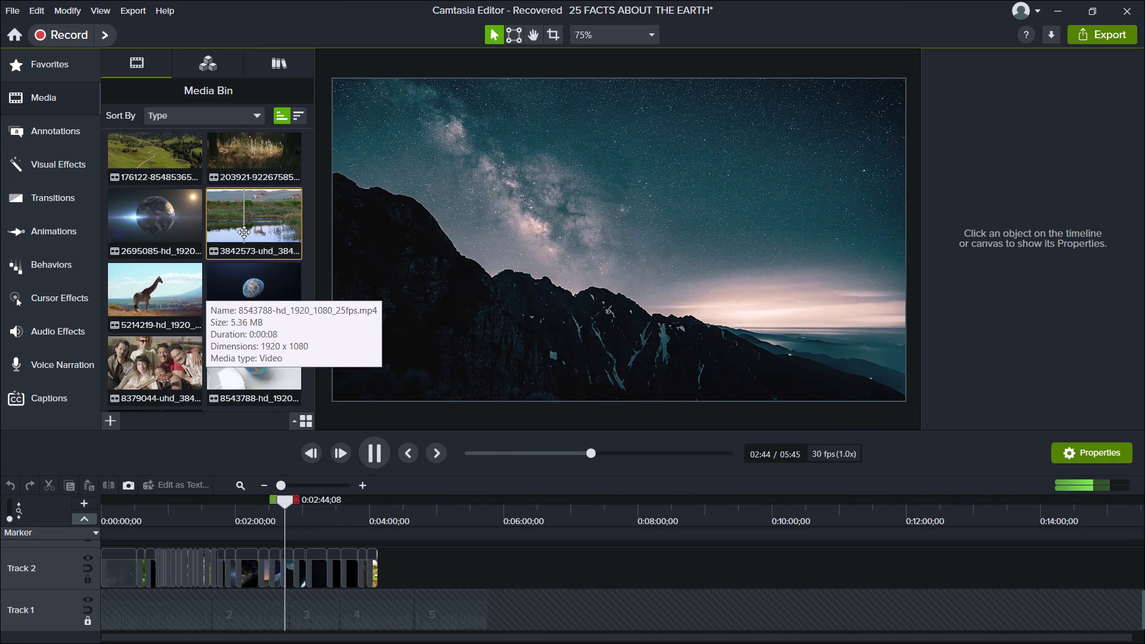
{"action": "scroll", "coordinate": [244, 233], "scroll_direction": "up", "scroll_amount": 8}
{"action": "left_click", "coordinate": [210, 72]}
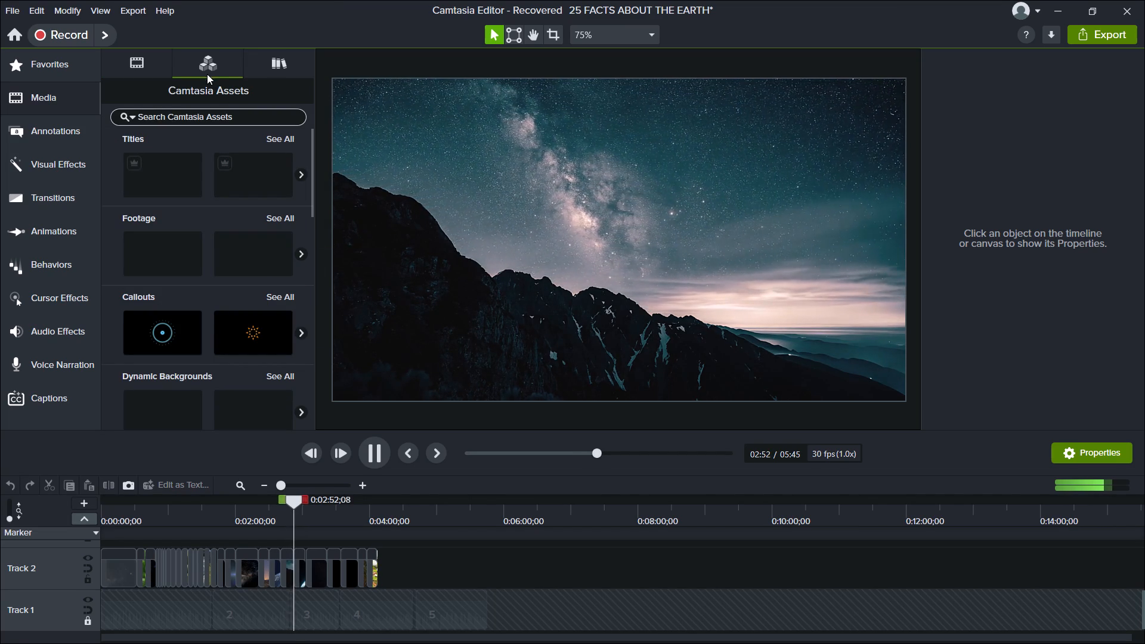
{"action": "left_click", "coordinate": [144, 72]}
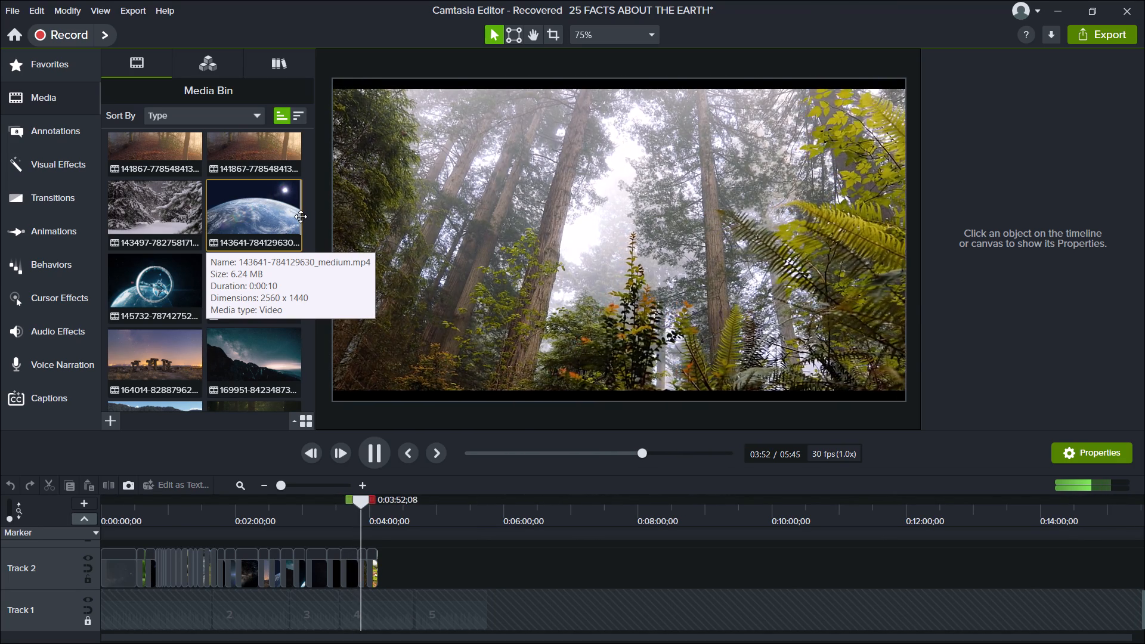
Examine the remaining Media Bin videos and the audio files at the end of the bin.
{"action": "scroll", "coordinate": [292, 253], "scroll_direction": "down", "scroll_amount": 1}
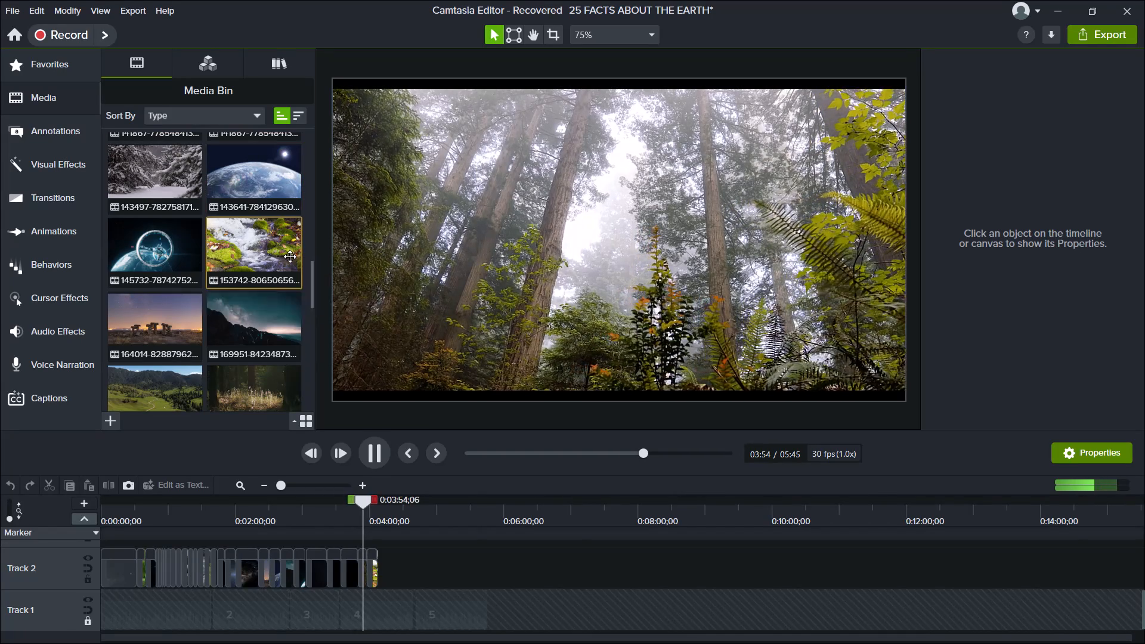
{"action": "scroll", "coordinate": [290, 256], "scroll_direction": "down", "scroll_amount": 6}
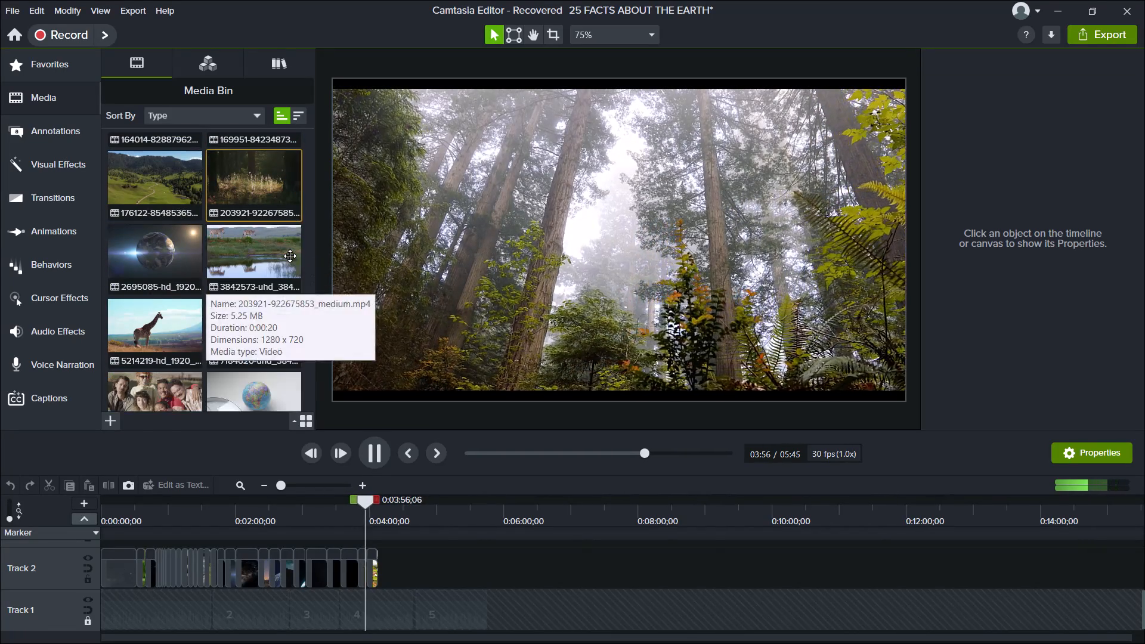
{"action": "scroll", "coordinate": [290, 255], "scroll_direction": "down", "scroll_amount": 4}
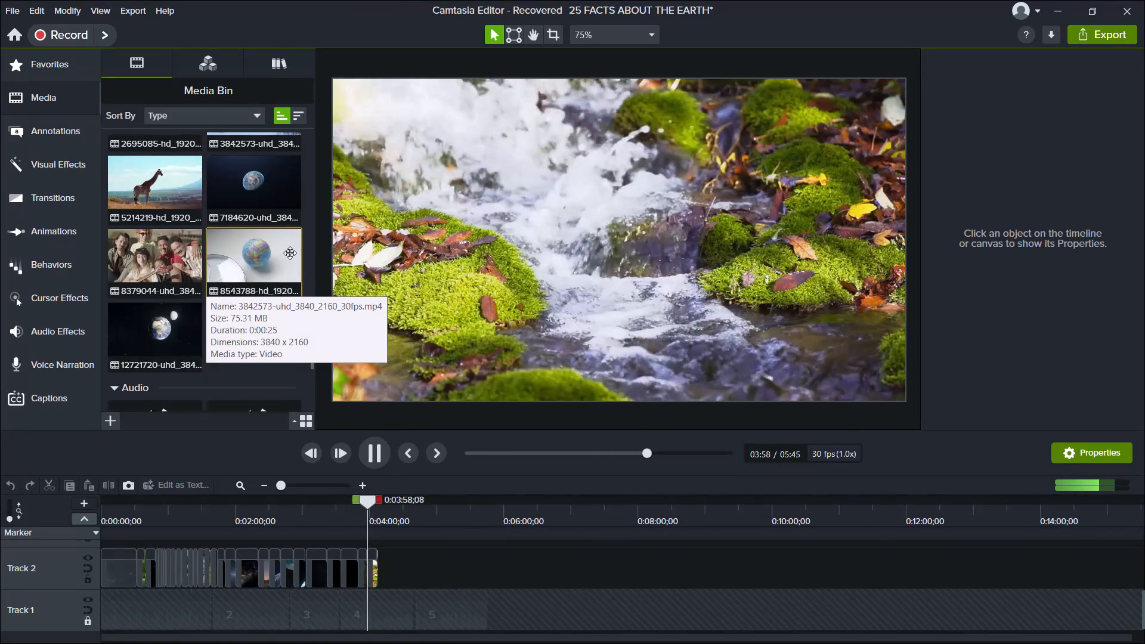
{"action": "scroll", "coordinate": [290, 253], "scroll_direction": "down", "scroll_amount": 8}
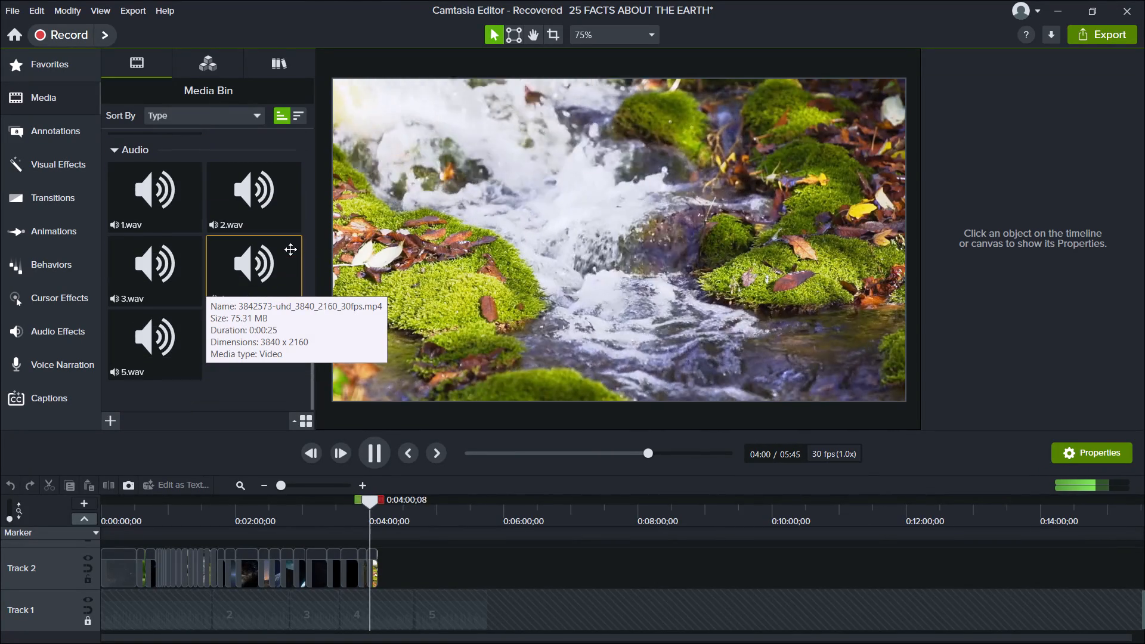
{"action": "scroll", "coordinate": [290, 249], "scroll_direction": "down", "scroll_amount": 3}
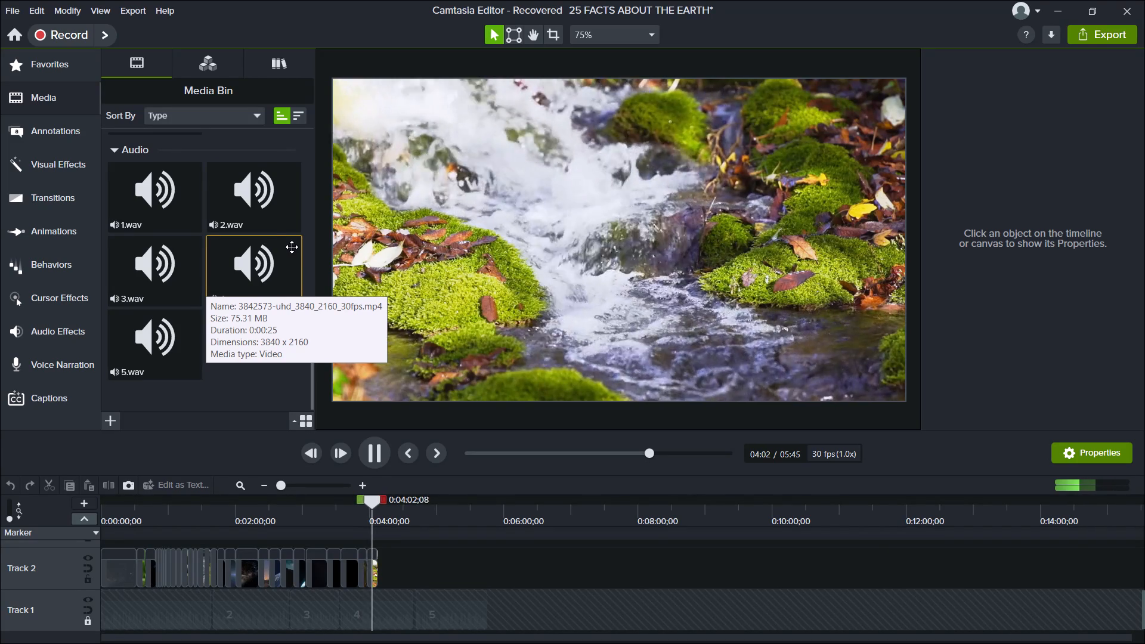
{"action": "scroll", "coordinate": [292, 247], "scroll_direction": "down", "scroll_amount": 2}
{"action": "scroll", "coordinate": [293, 246], "scroll_direction": "up", "scroll_amount": 4}
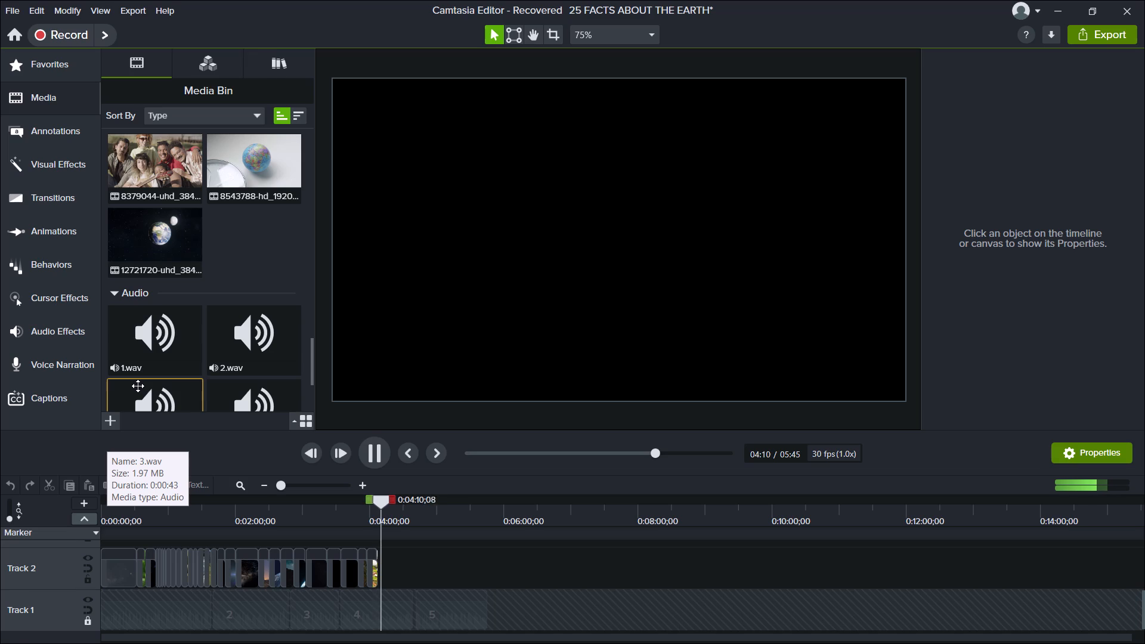
Start a media import and browse to New folder on the Desktop.
{"action": "left_click", "coordinate": [113, 419]}
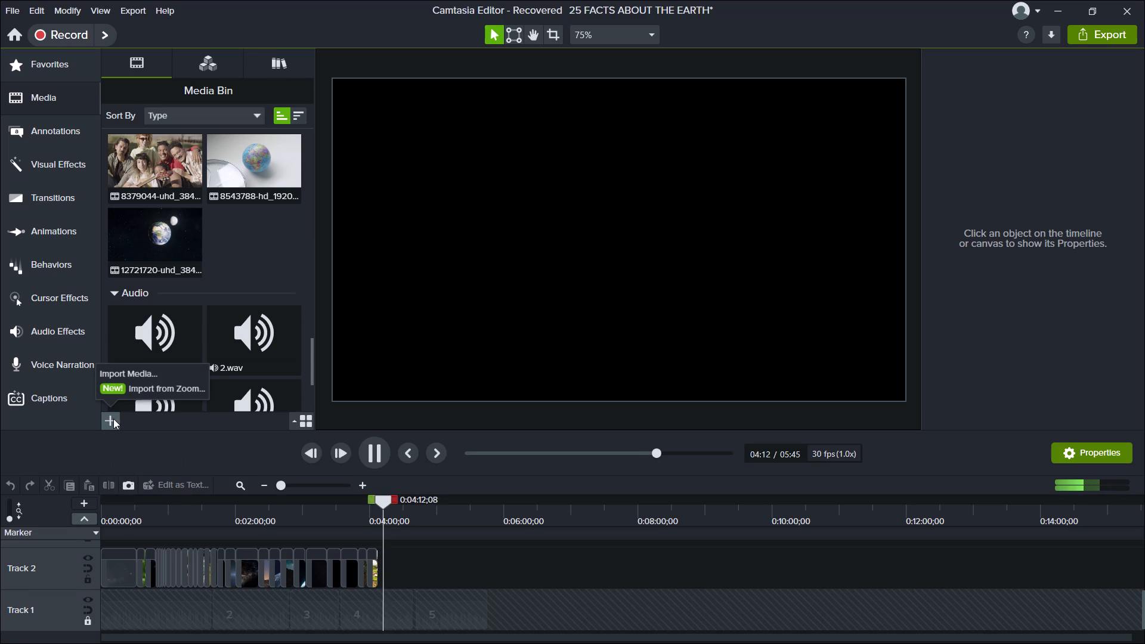
{"action": "left_click", "coordinate": [128, 377]}
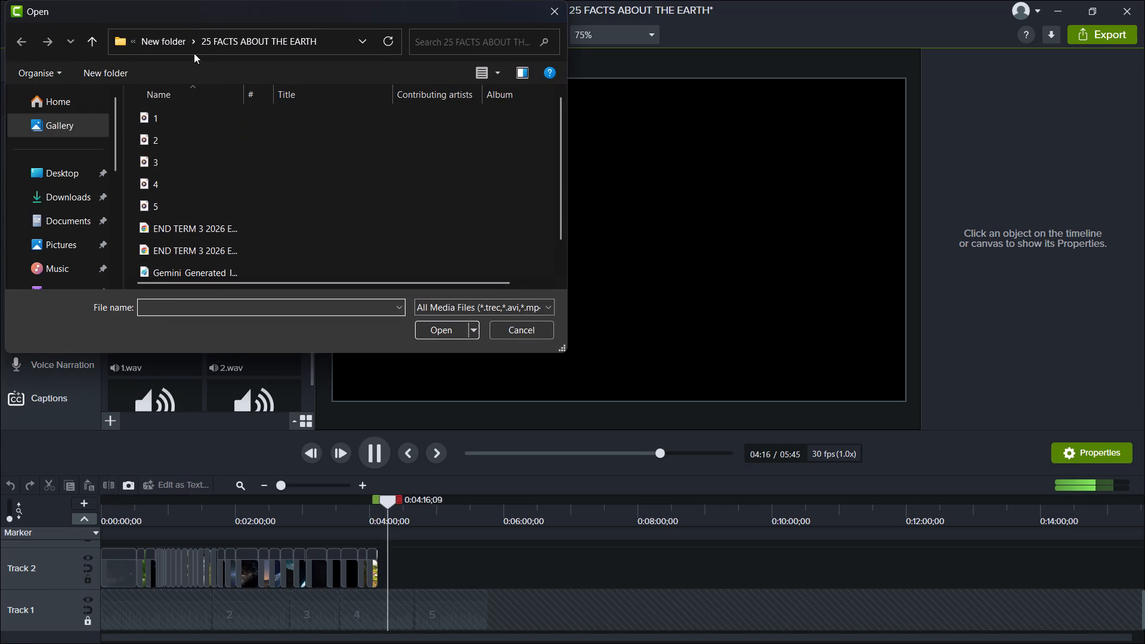
{"action": "left_click", "coordinate": [176, 48]}
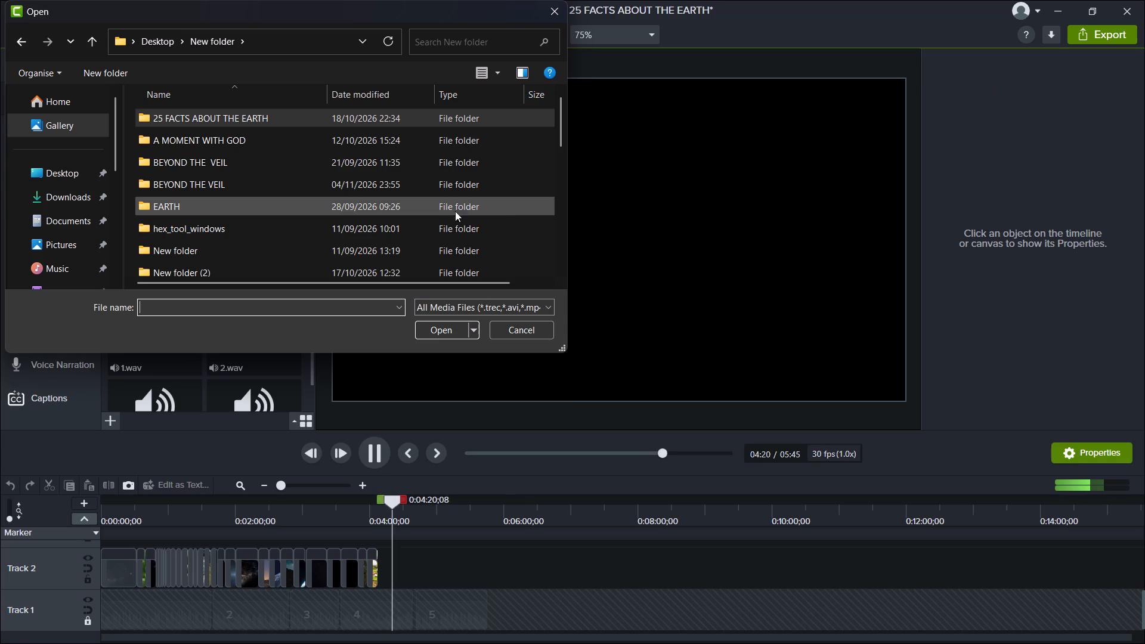
{"action": "scroll", "coordinate": [348, 186], "scroll_direction": "up", "scroll_amount": 3}
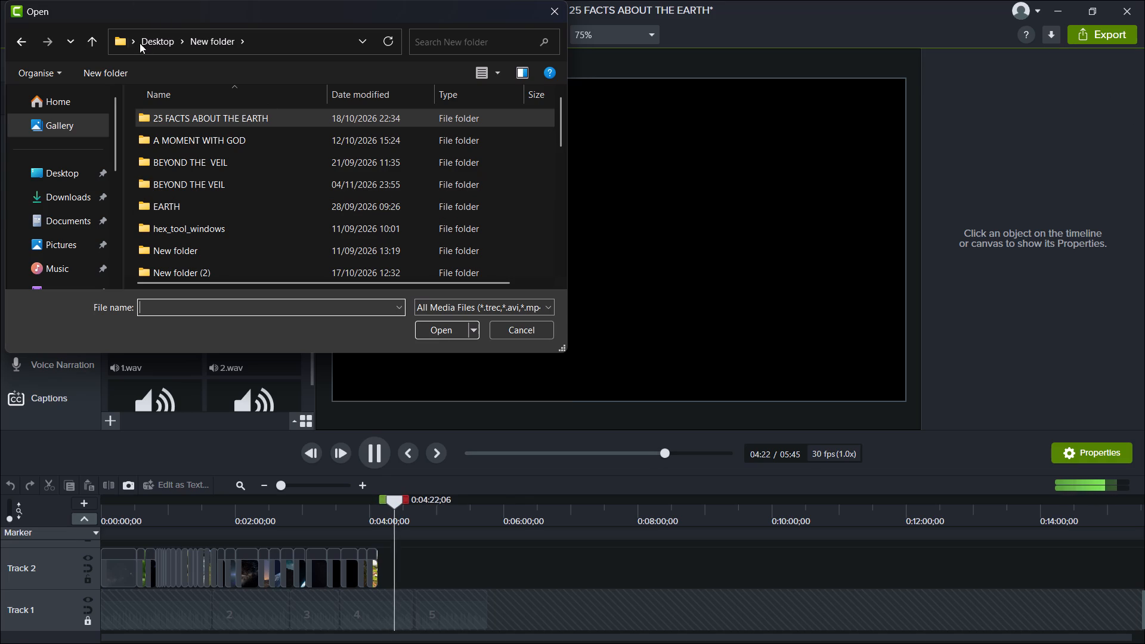
{"action": "left_click", "coordinate": [153, 34]}
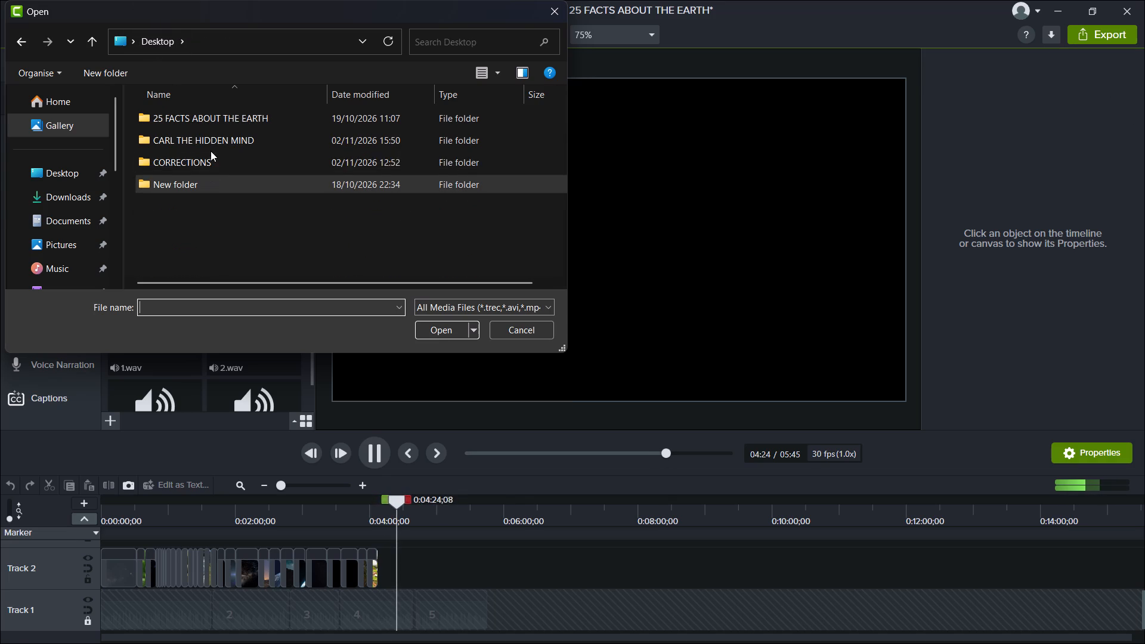
{"action": "left_click", "coordinate": [82, 169]}
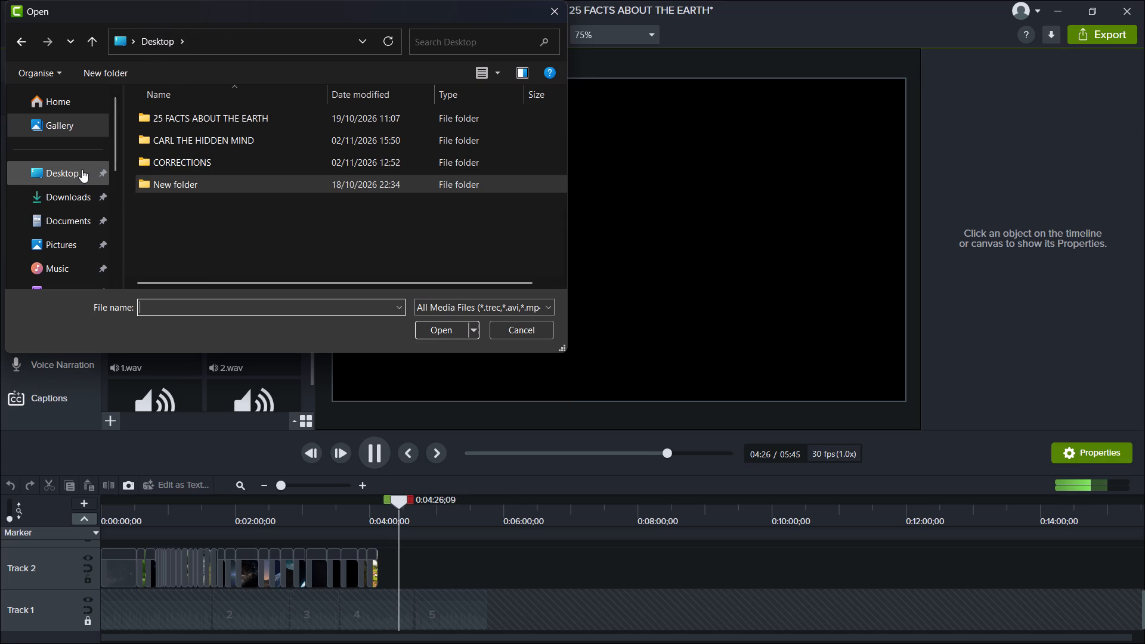
{"action": "double_click", "coordinate": [80, 171]}
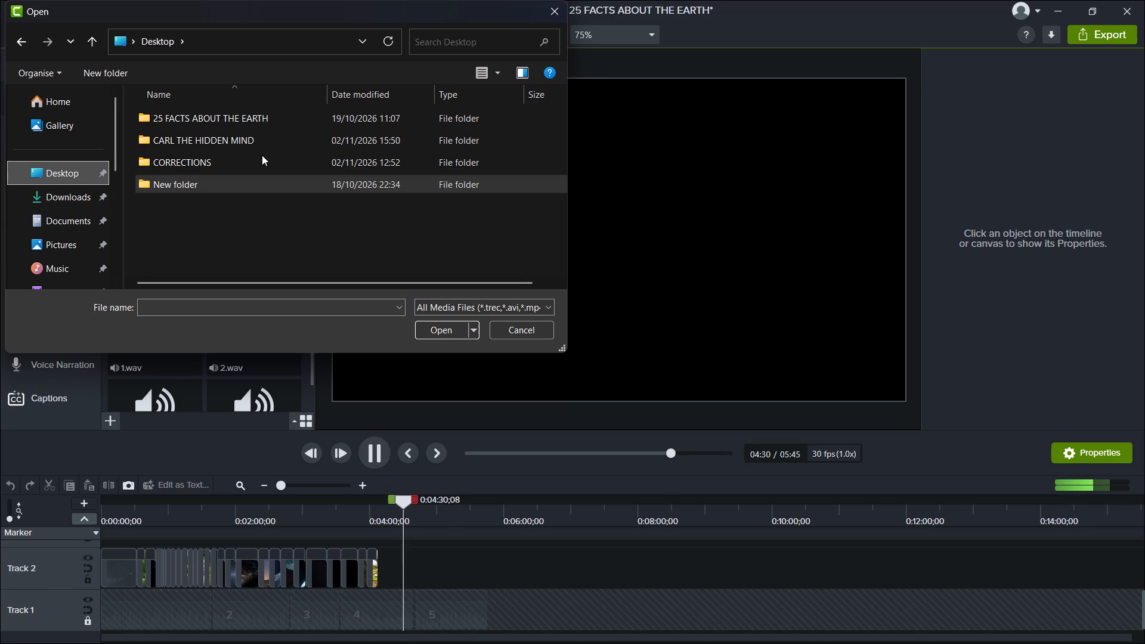
{"action": "triple_click", "coordinate": [227, 188]}
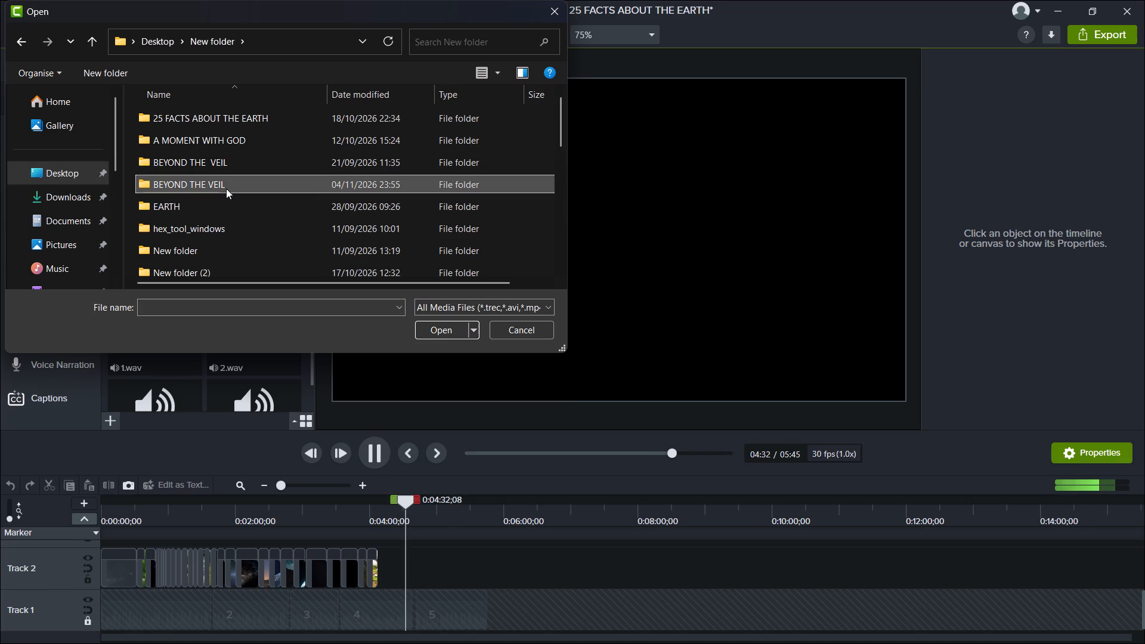
Look through the subfolders of New folder, including EARTH, THE UNIVERSE and New folder (2), for usable footage.
{"action": "scroll", "coordinate": [231, 159], "scroll_direction": "down", "scroll_amount": 2}
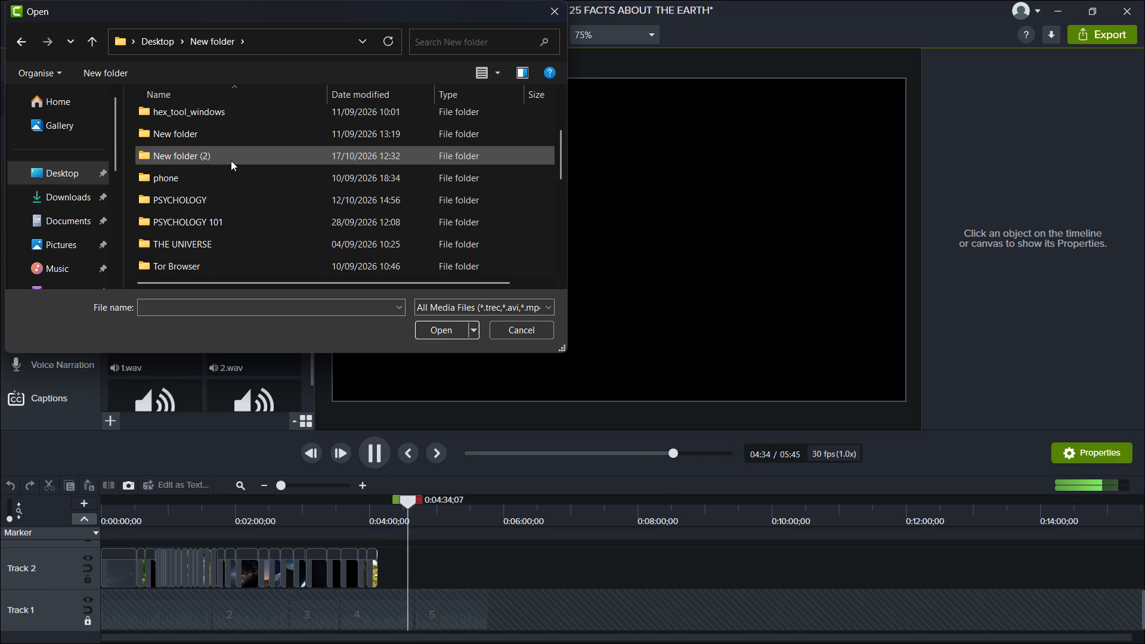
{"action": "scroll", "coordinate": [230, 152], "scroll_direction": "up", "scroll_amount": 2}
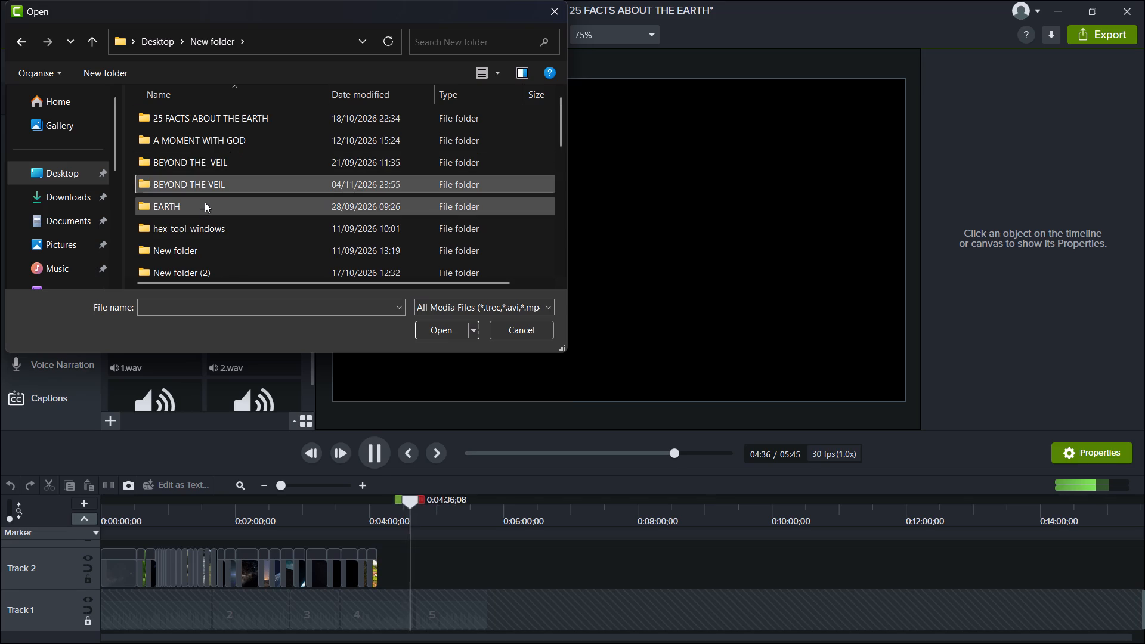
{"action": "double_click", "coordinate": [200, 205]}
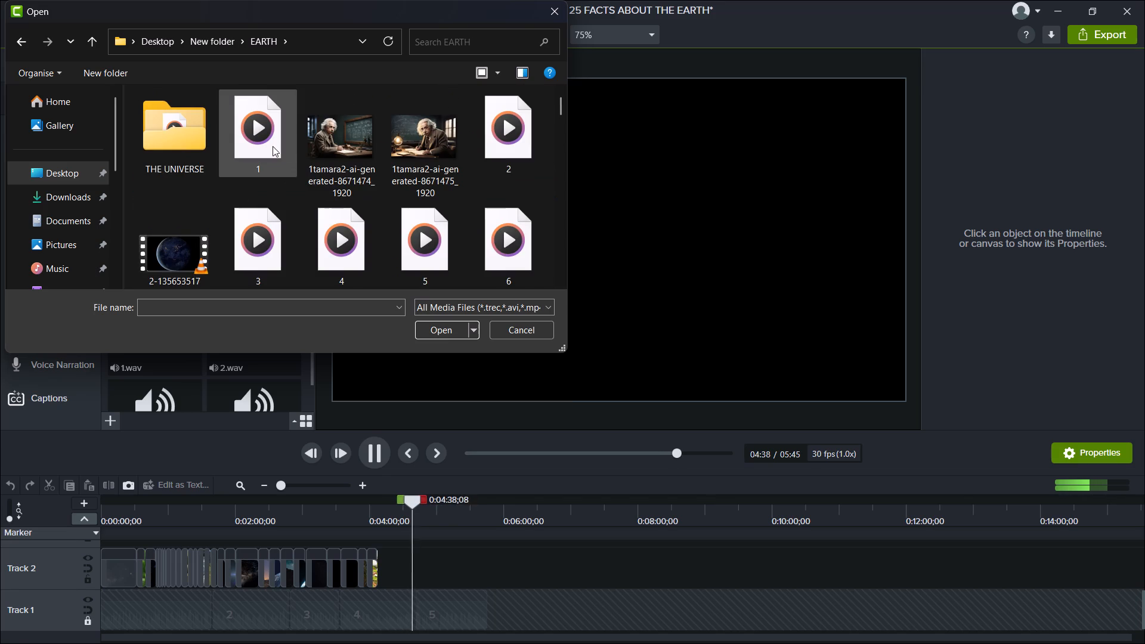
{"action": "double_click", "coordinate": [185, 147]}
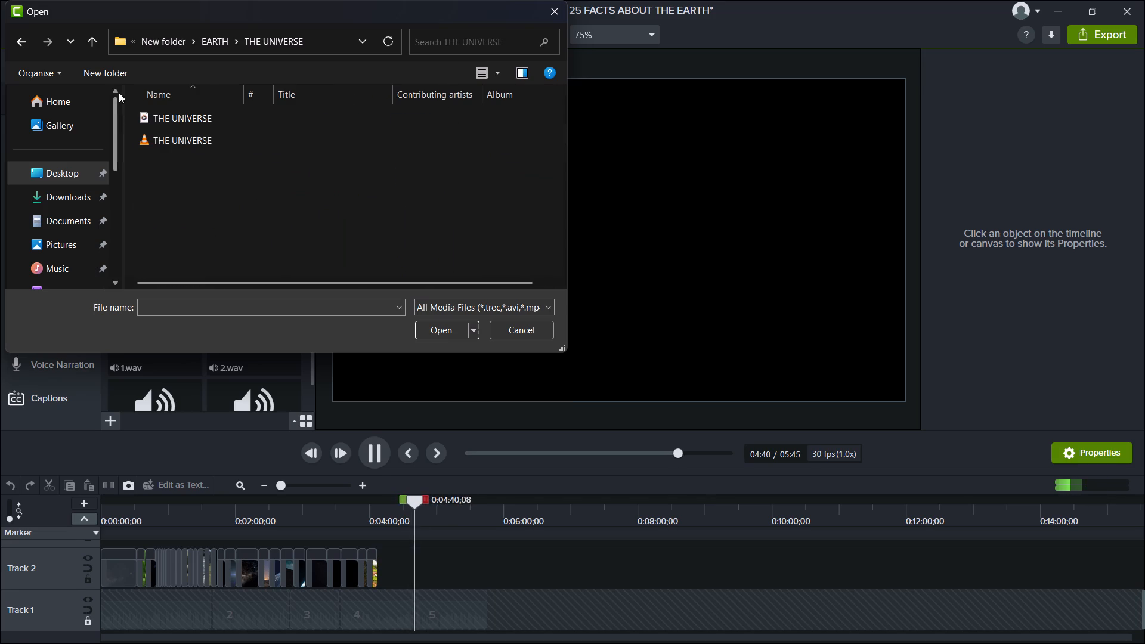
{"action": "left_click", "coordinate": [150, 45]}
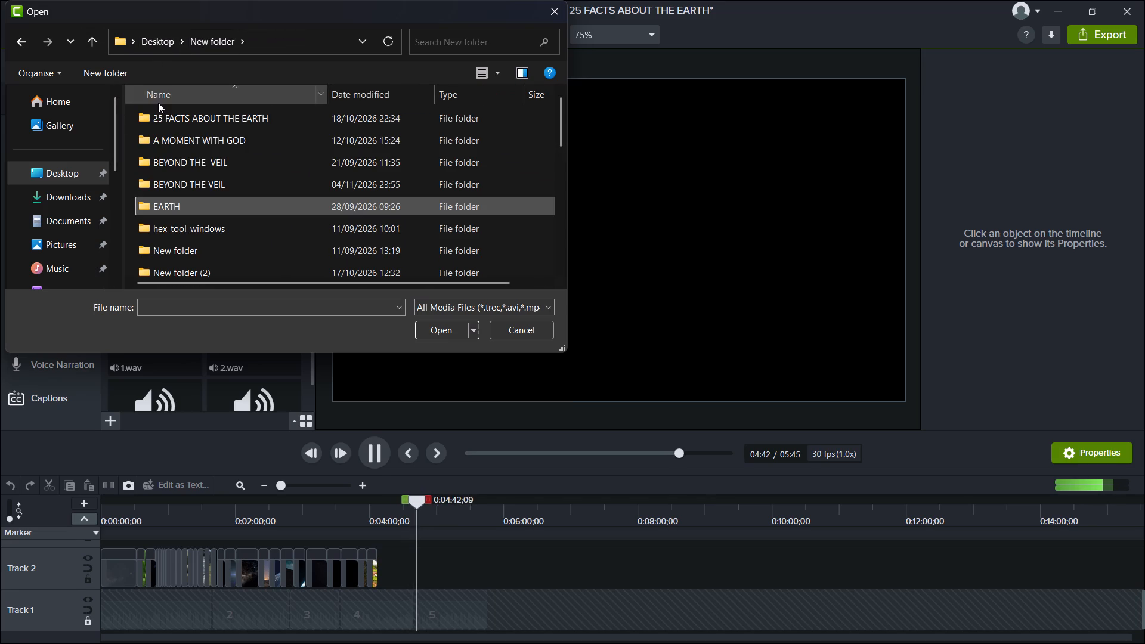
{"action": "scroll", "coordinate": [171, 210], "scroll_direction": "down", "scroll_amount": 2}
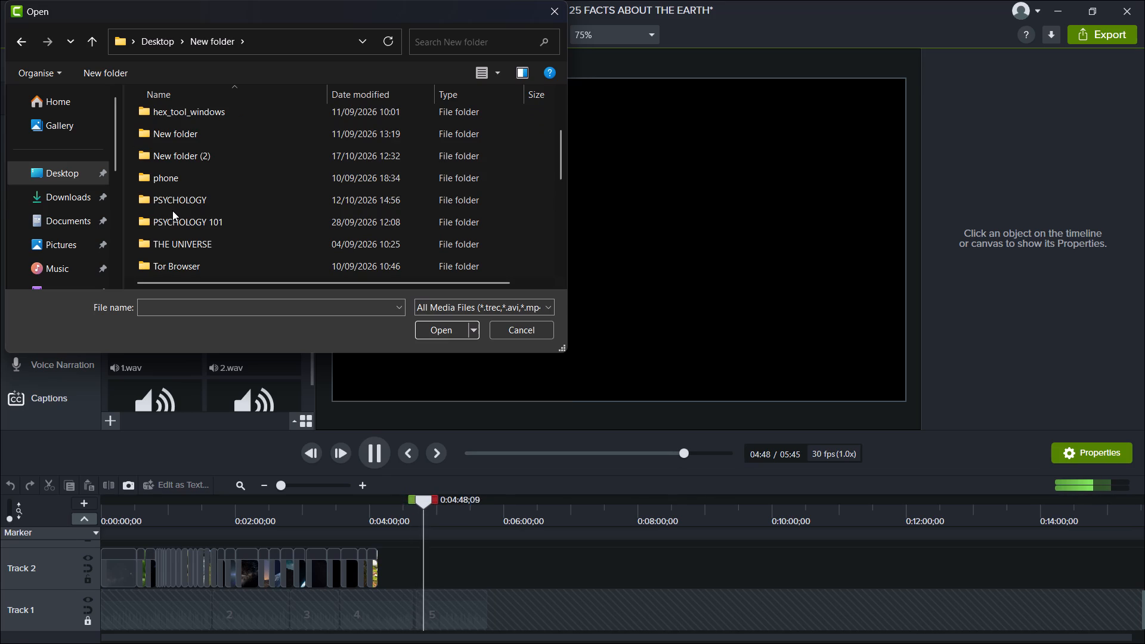
{"action": "scroll", "coordinate": [172, 210], "scroll_direction": "down", "scroll_amount": 1}
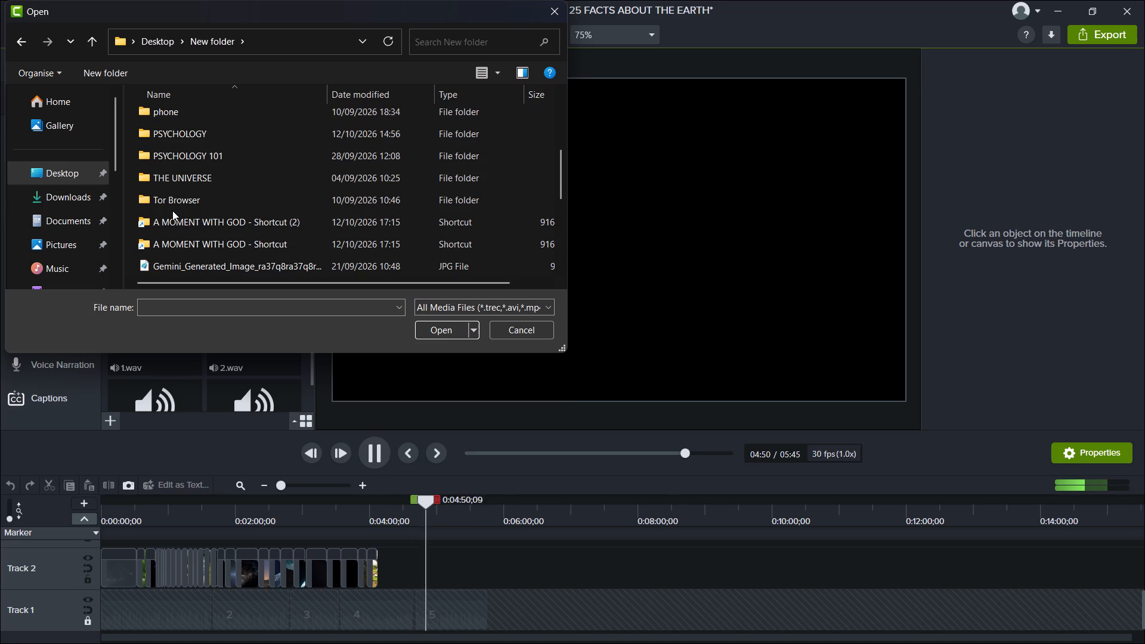
{"action": "scroll", "coordinate": [173, 210], "scroll_direction": "up", "scroll_amount": 1}
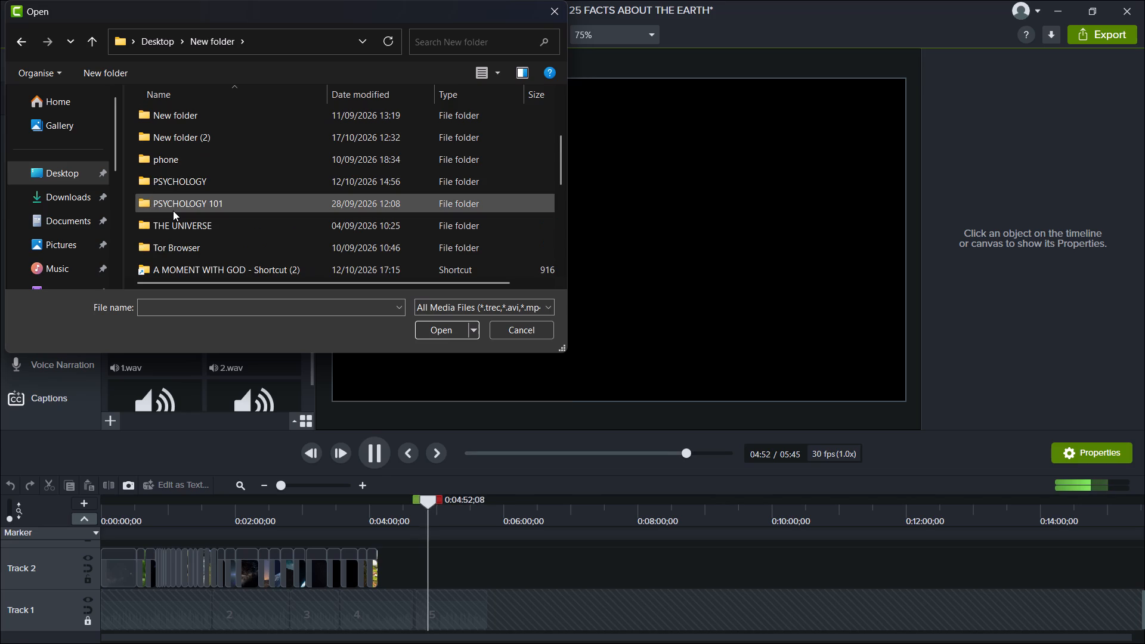
{"action": "double_click", "coordinate": [183, 137]}
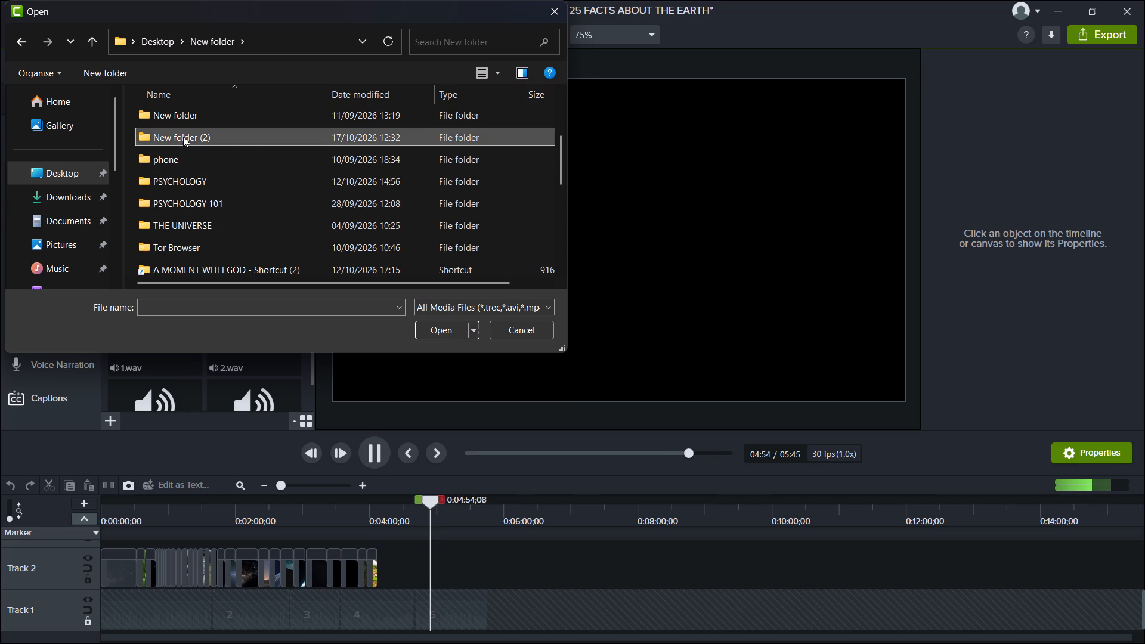
{"action": "left_click", "coordinate": [23, 41]}
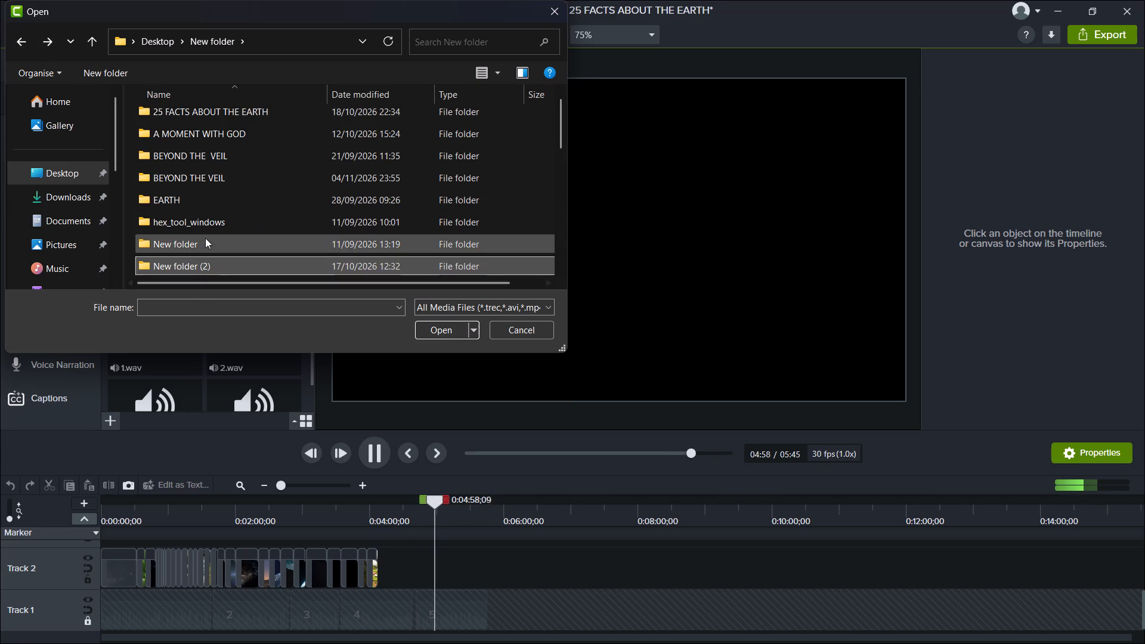
{"action": "double_click", "coordinate": [205, 238]}
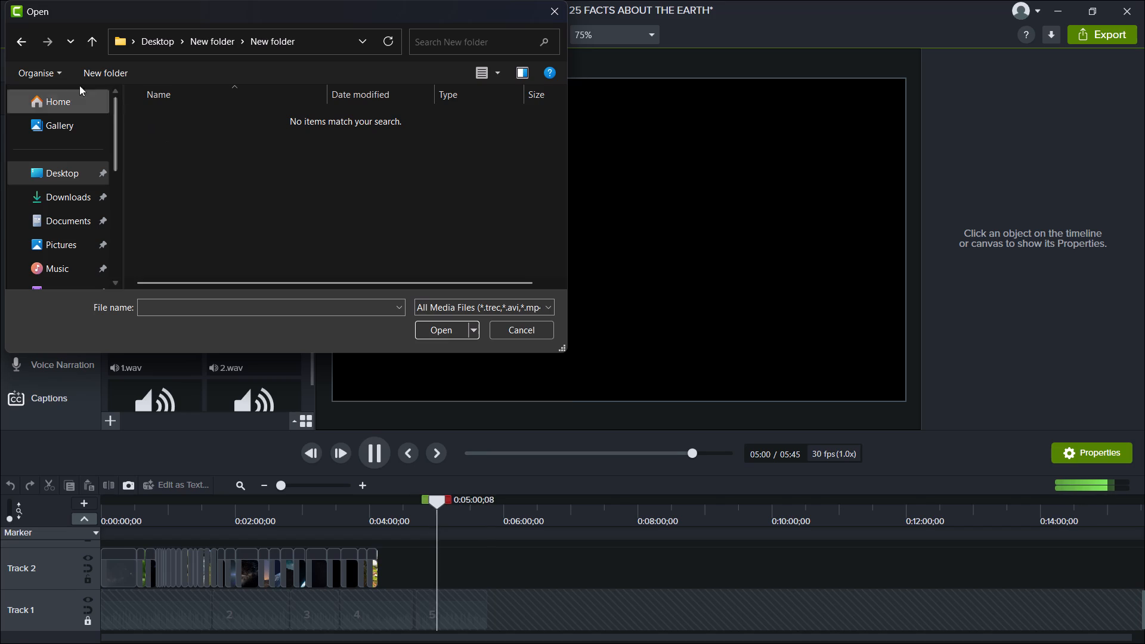
{"action": "left_click", "coordinate": [29, 47]}
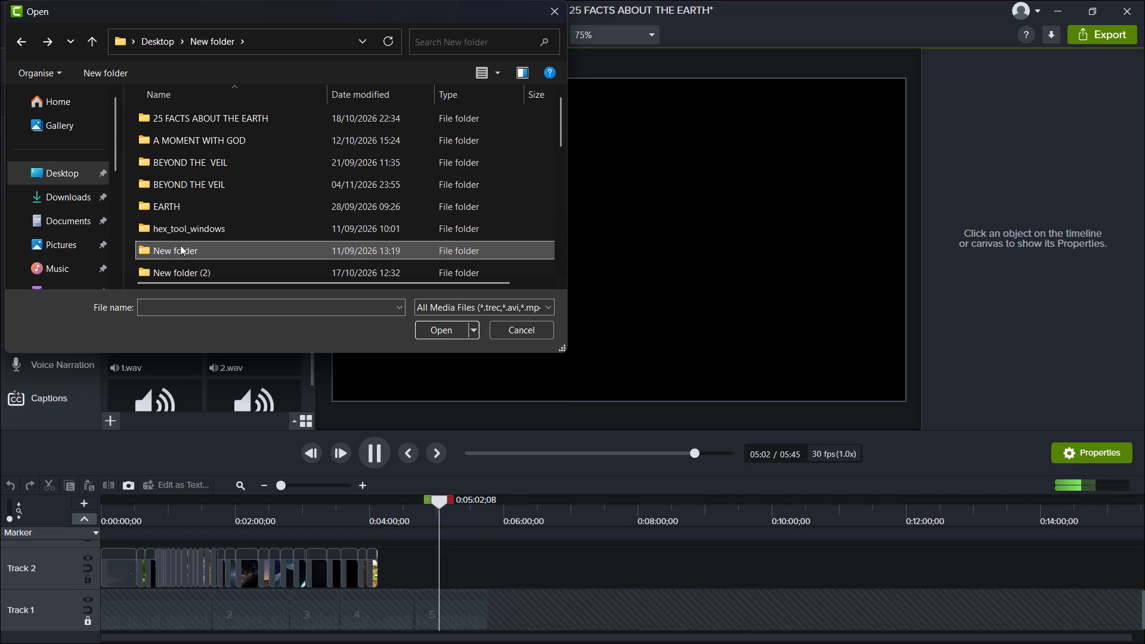
{"action": "double_click", "coordinate": [181, 208]}
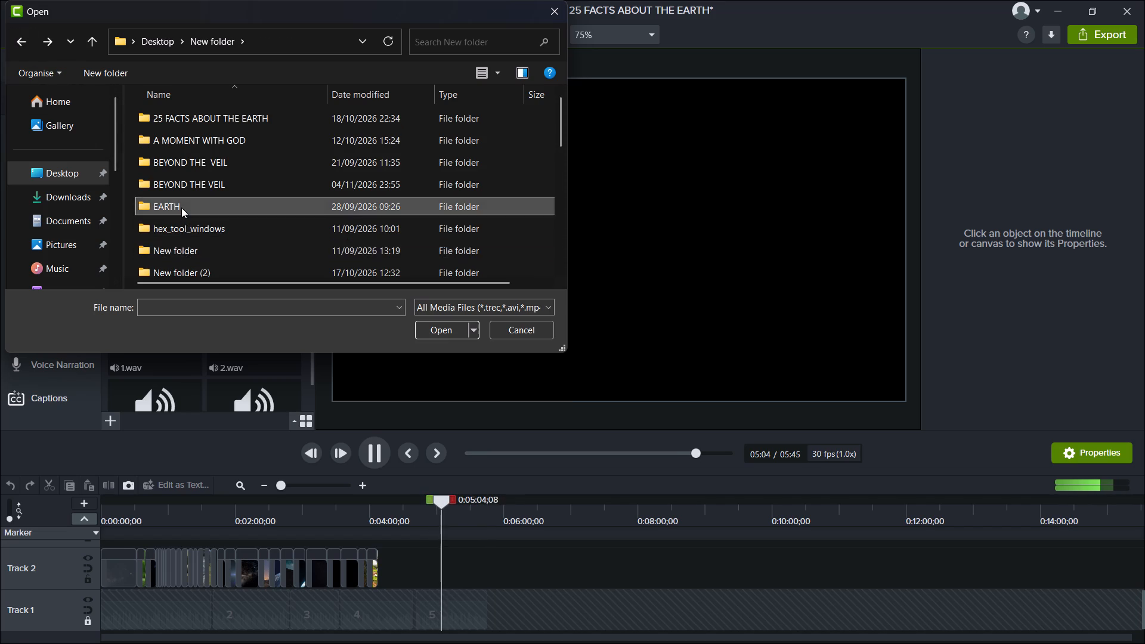
{"action": "scroll", "coordinate": [201, 189], "scroll_direction": "down", "scroll_amount": 4}
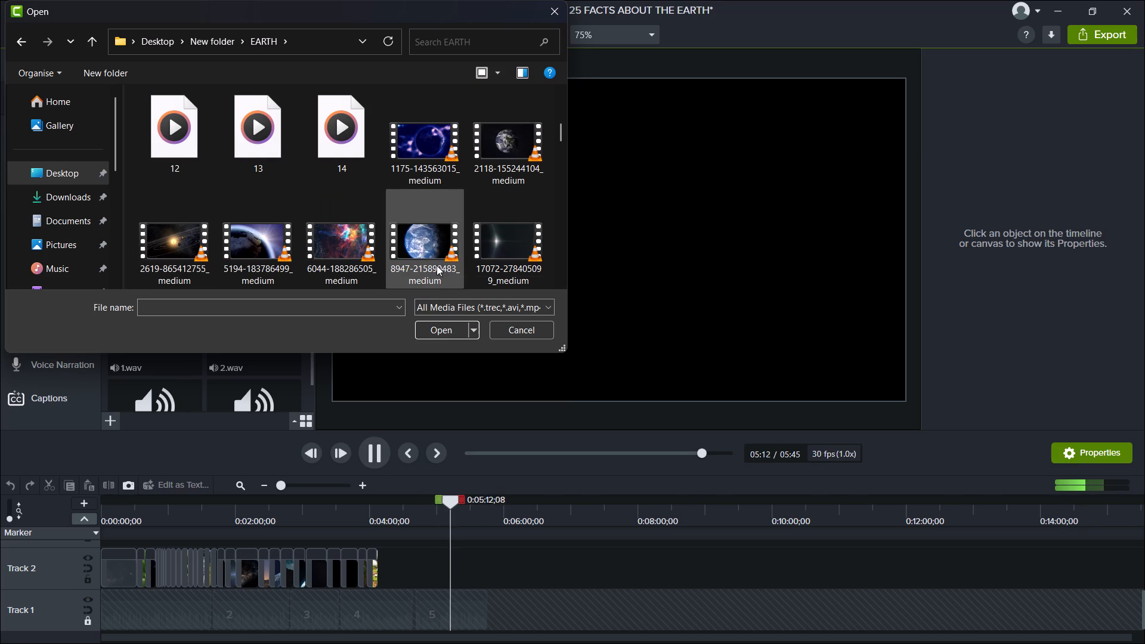
{"action": "left_click", "coordinate": [345, 253]}
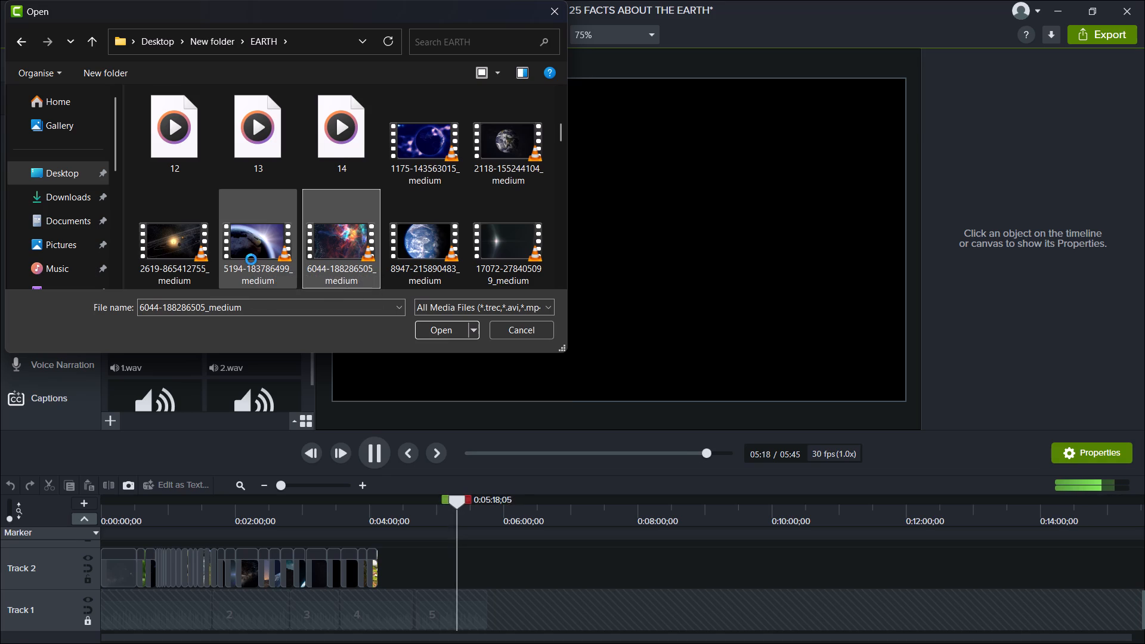
{"action": "left_click", "coordinate": [252, 258], "text": "shift"}
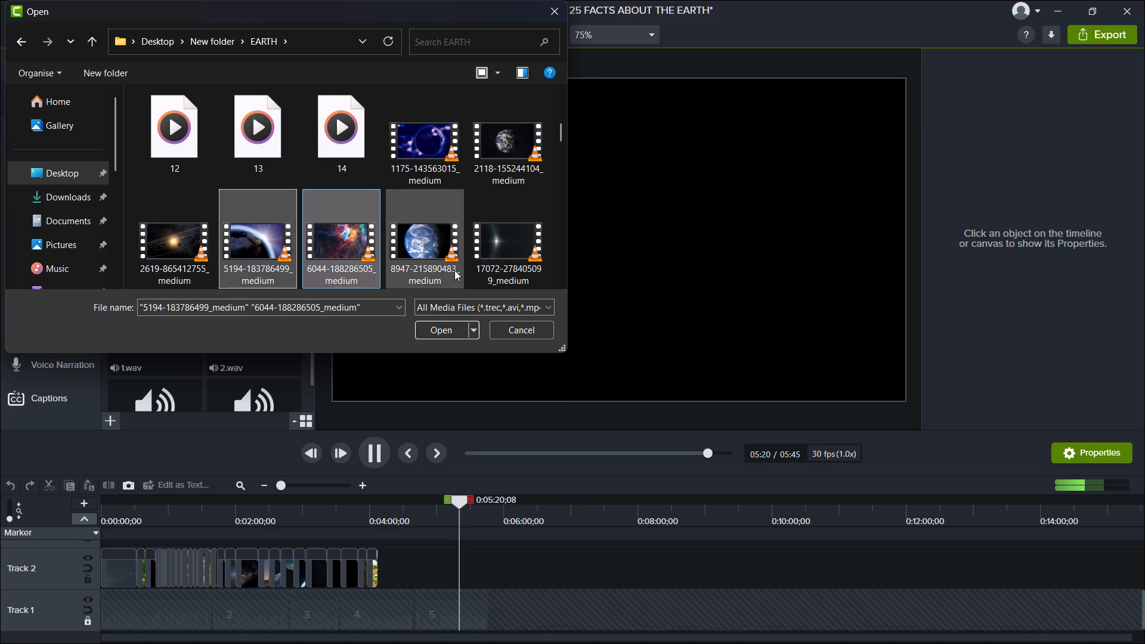
{"action": "left_click", "coordinate": [454, 269], "text": "shift"}
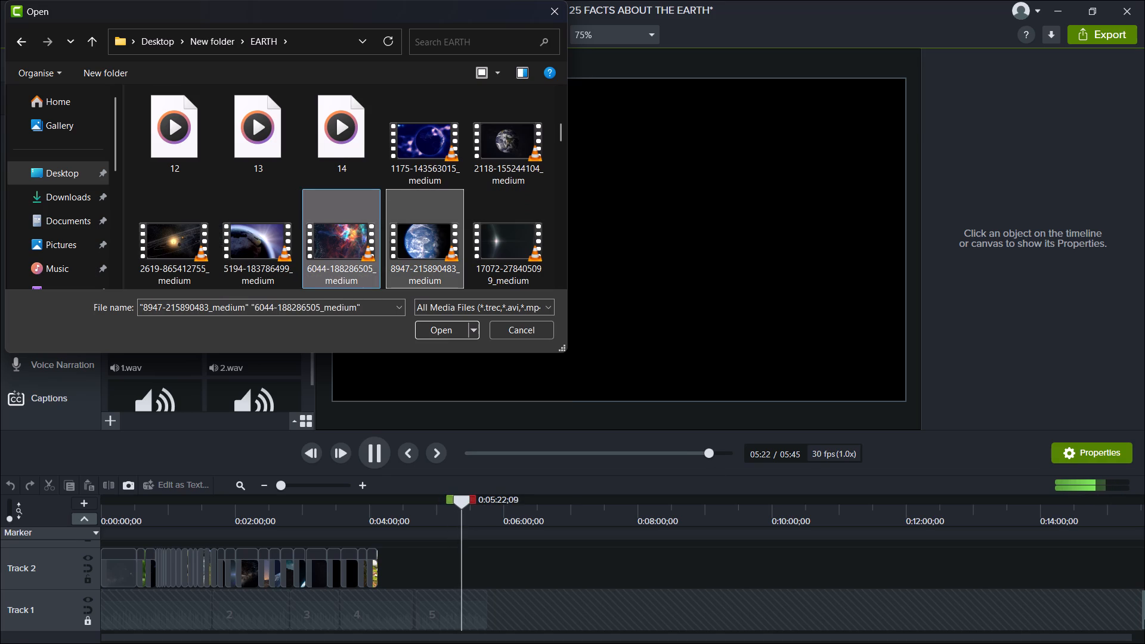
{"action": "left_click", "coordinate": [513, 258], "text": "shift"}
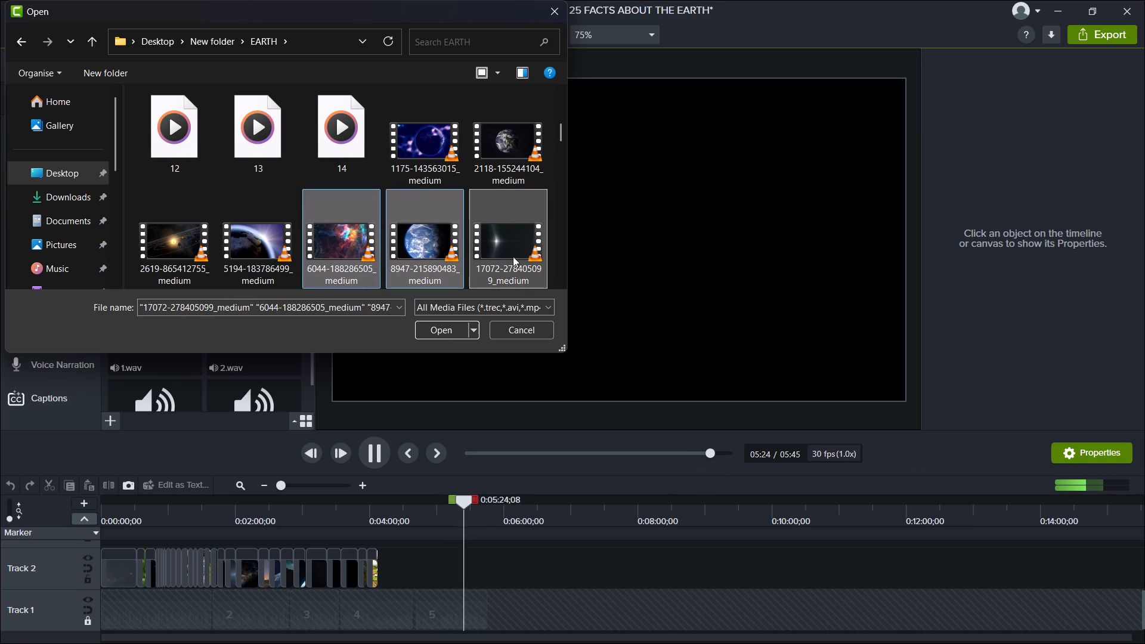
{"action": "left_click", "coordinate": [560, 277], "text": "shift"}
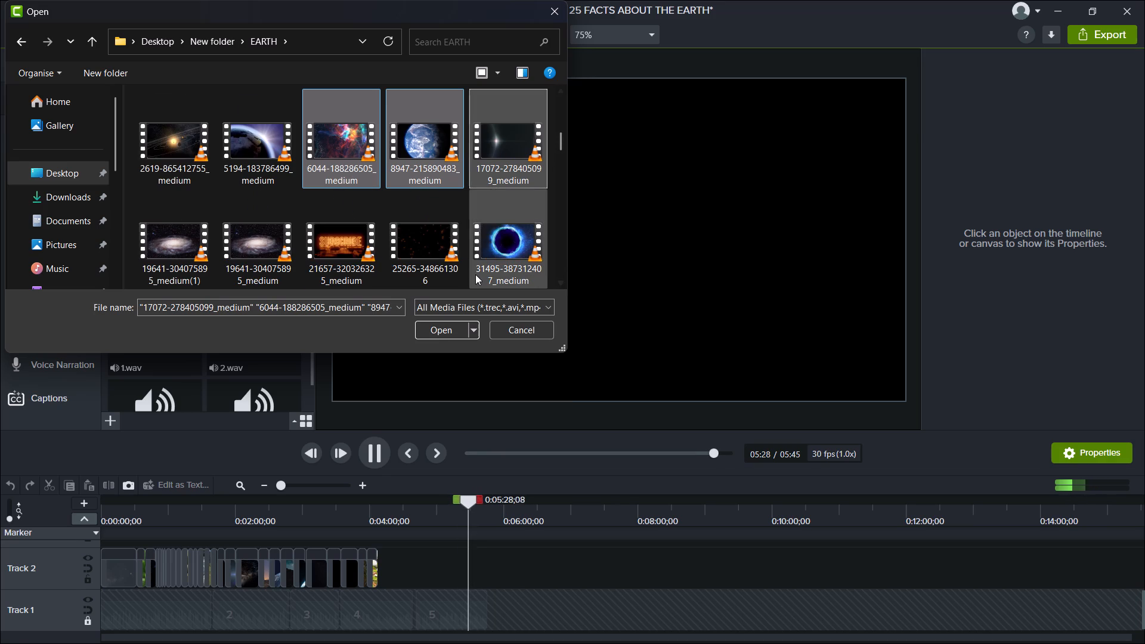
{"action": "left_click", "coordinate": [502, 243], "text": "shift"}
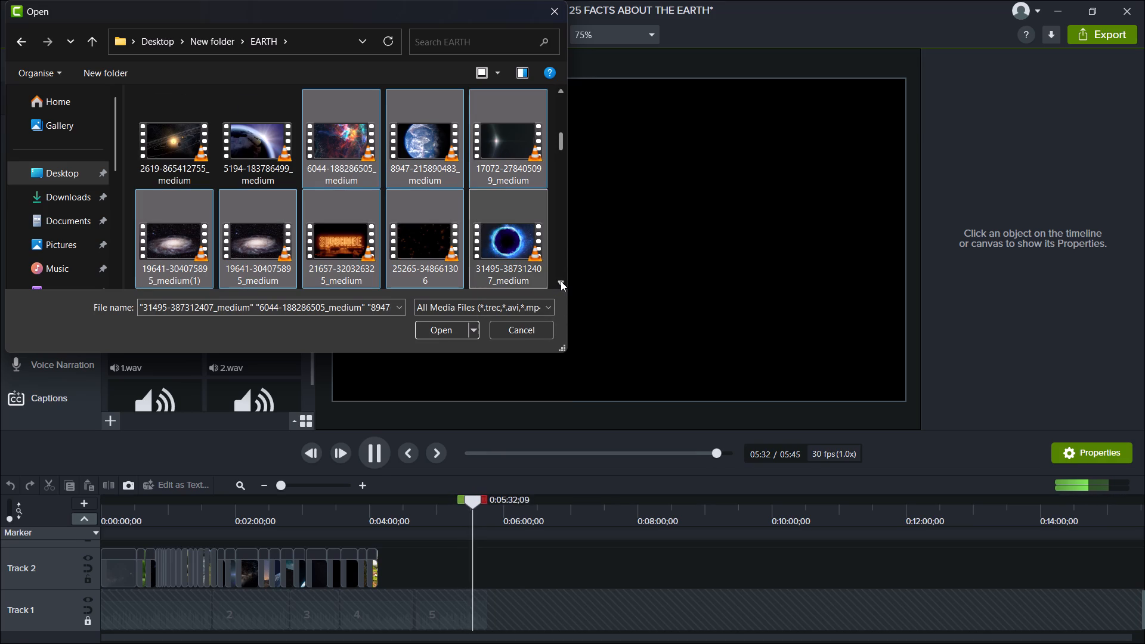
Add the clips starting 56751, 139103, 149029, 146575 and 141810 in the EARTH folder to the import selection.
{"action": "left_click", "coordinate": [561, 281], "text": "ctrl"}
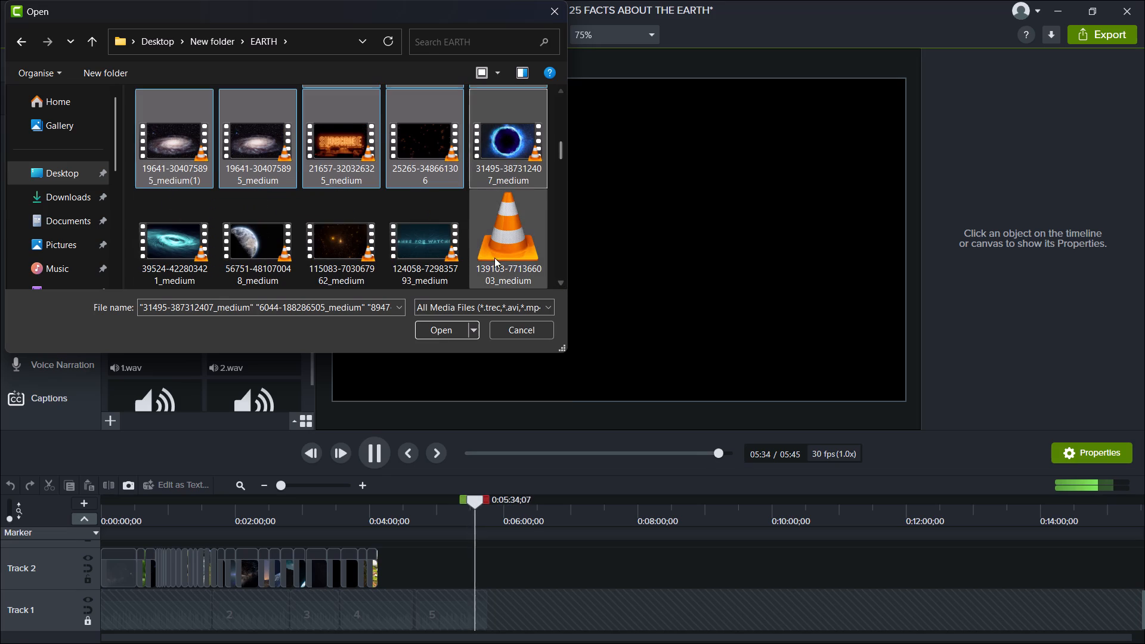
{"action": "left_click", "coordinate": [287, 246], "text": "ctrl"}
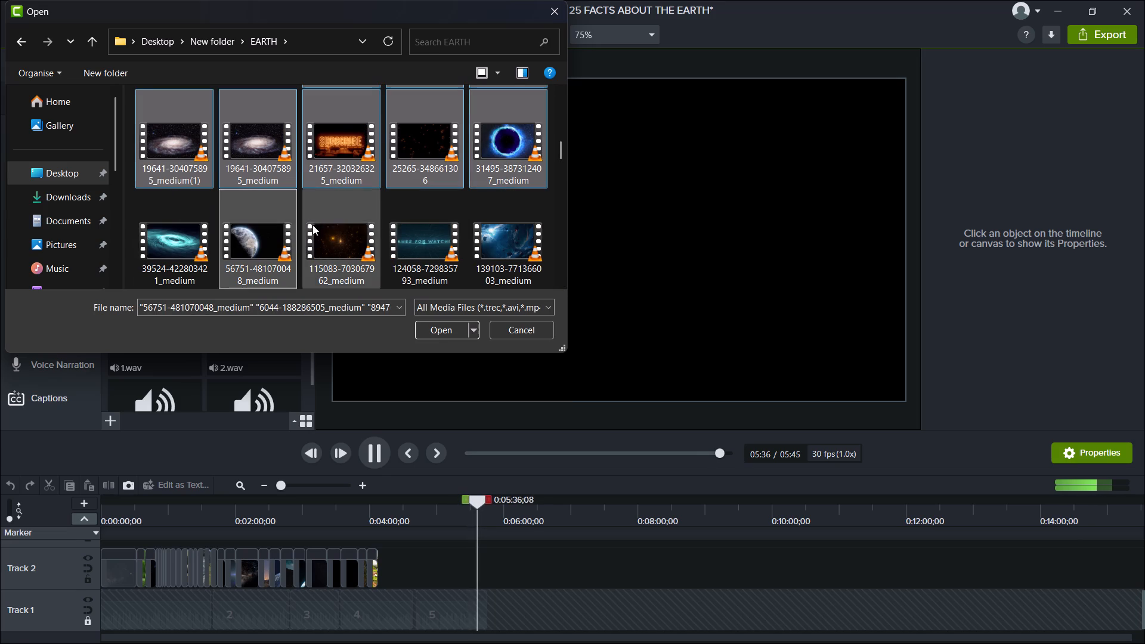
{"action": "left_click", "coordinate": [488, 222], "text": "ctrl"}
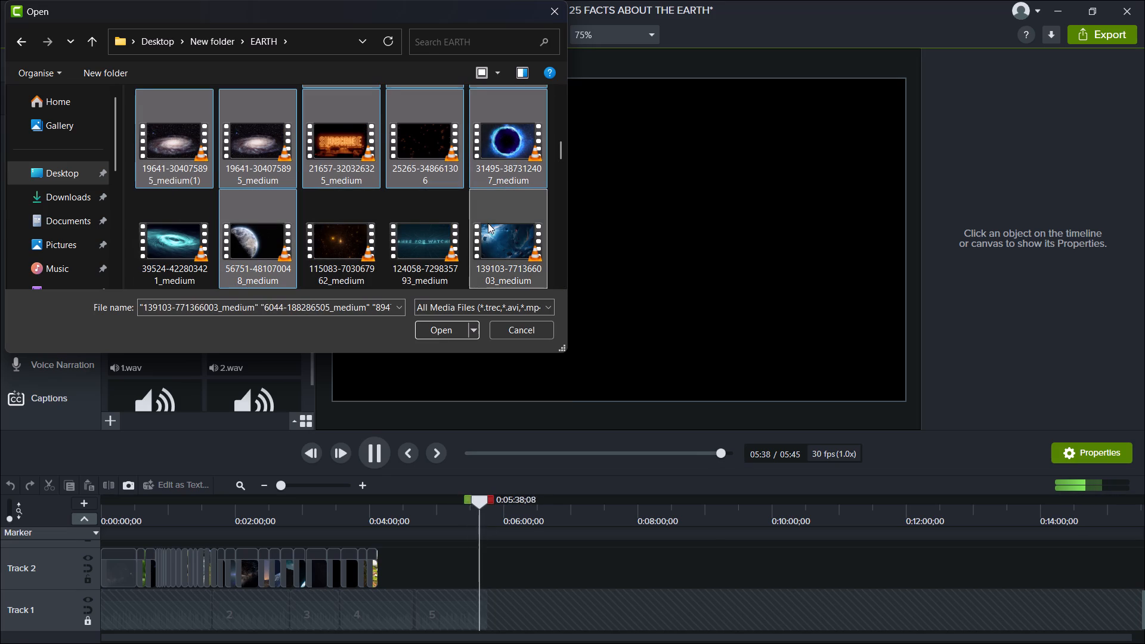
{"action": "left_click", "coordinate": [565, 281], "text": "ctrl"}
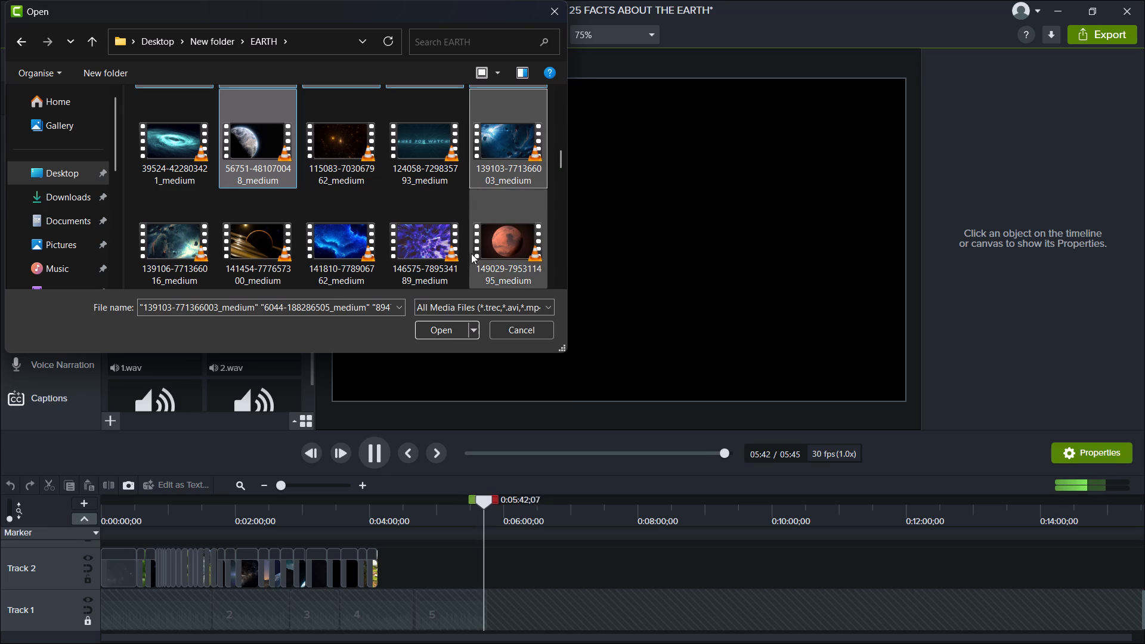
{"action": "left_click", "coordinate": [492, 227], "text": "ctrl"}
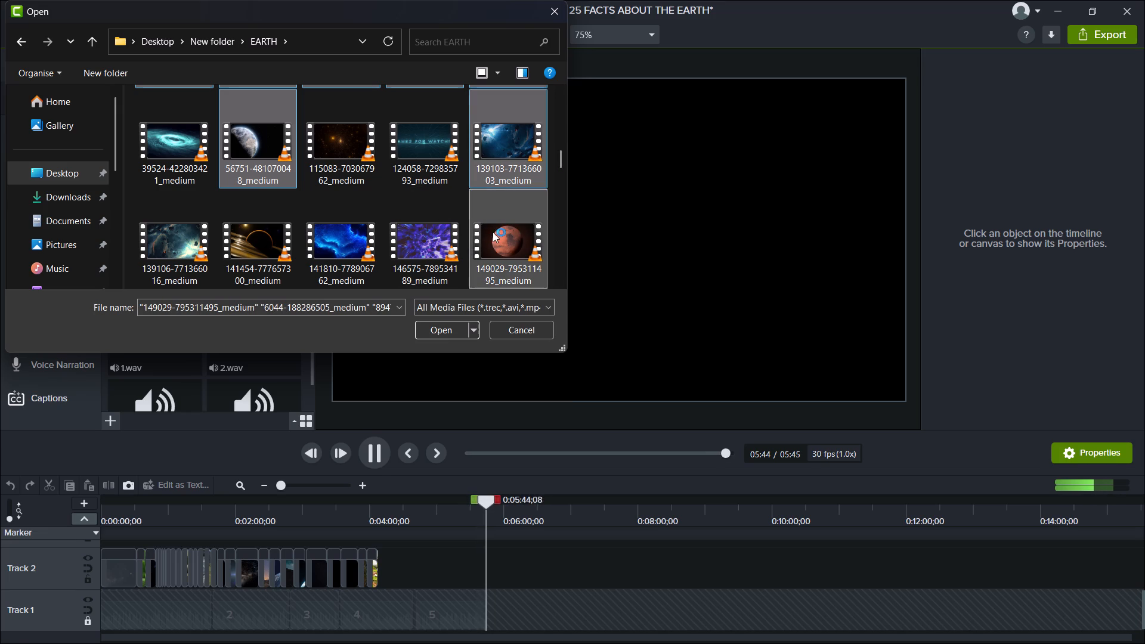
{"action": "left_click", "coordinate": [434, 240], "text": "ctrl"}
{"action": "left_click", "coordinate": [364, 228], "text": "ctrl"}
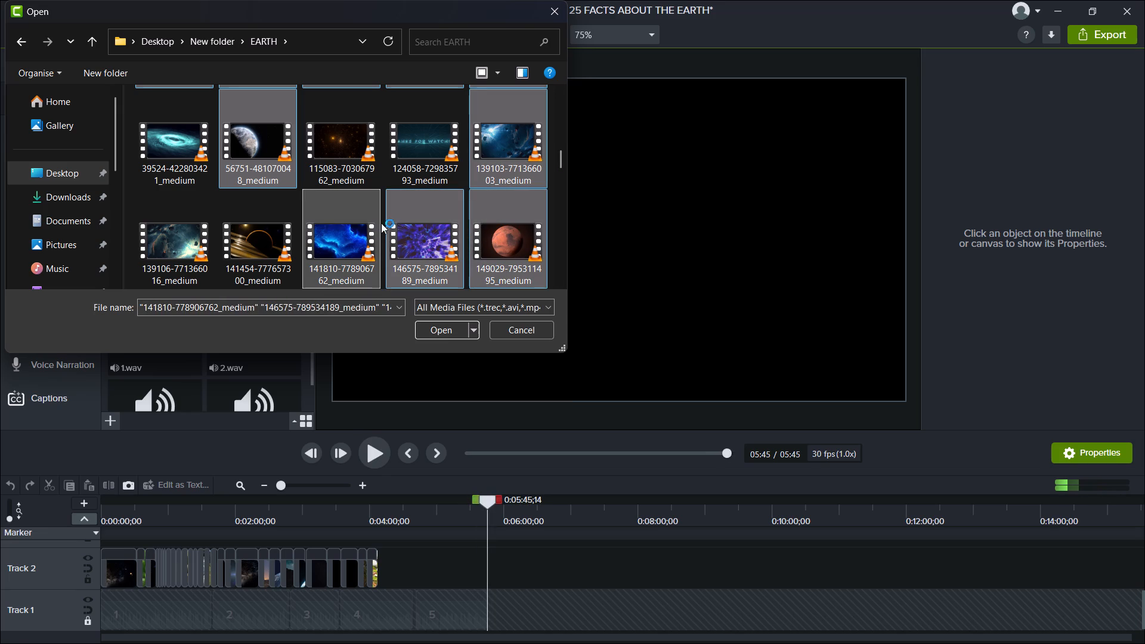
{"action": "left_click", "coordinate": [558, 278], "text": "ctrl"}
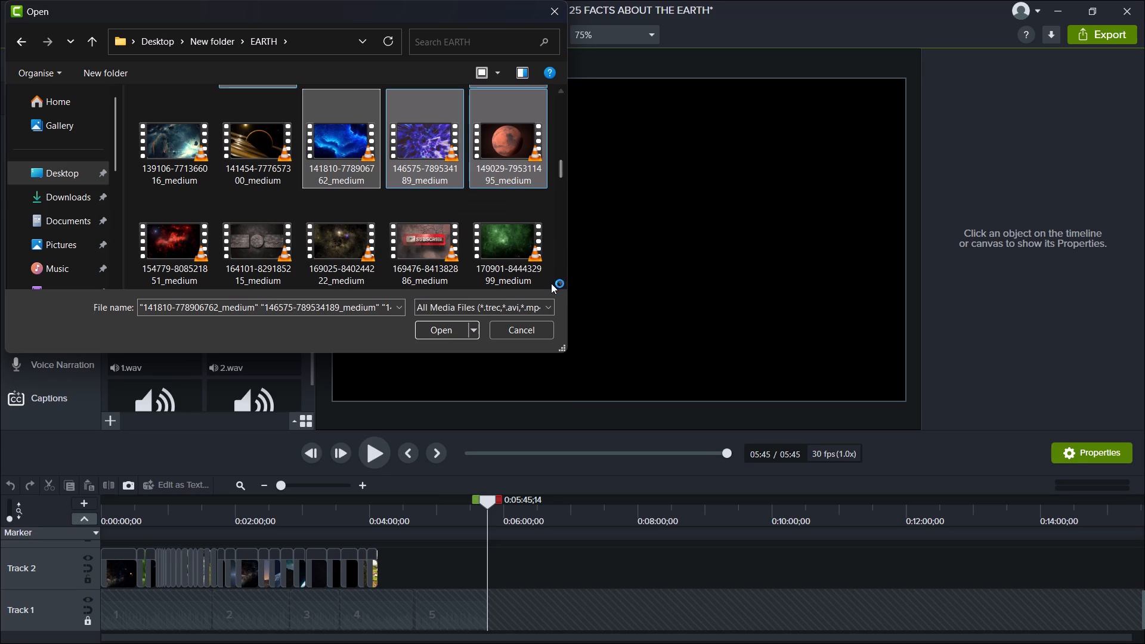
{"action": "left_click", "coordinate": [507, 252], "text": "ctrl"}
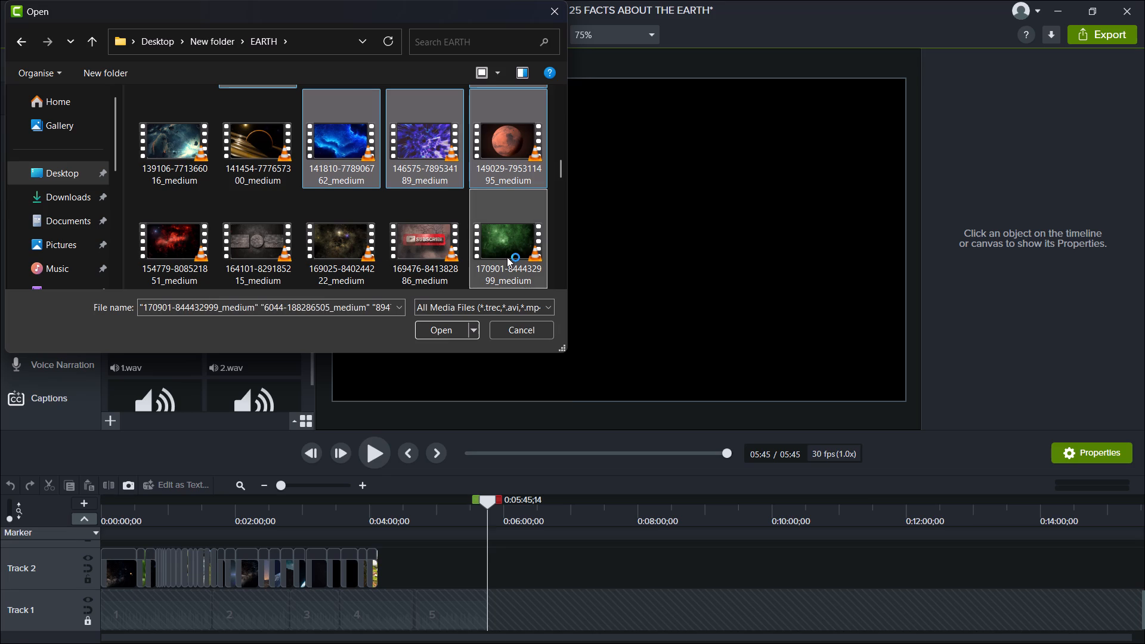
{"action": "left_click", "coordinate": [357, 253], "text": "ctrl"}
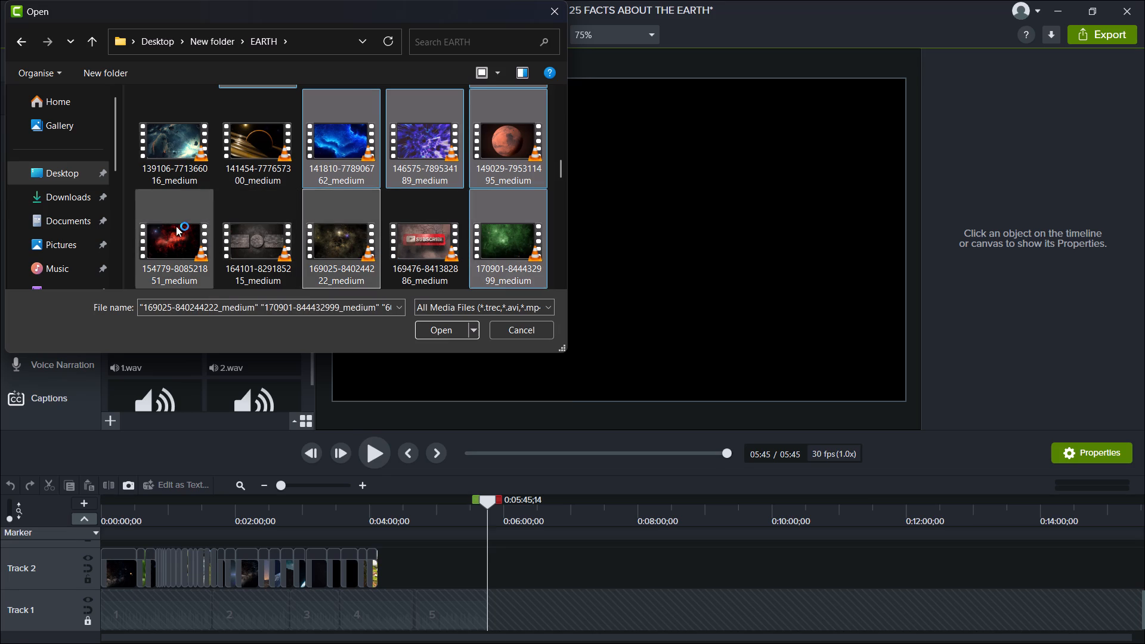
{"action": "left_click", "coordinate": [176, 221], "text": "ctrl"}
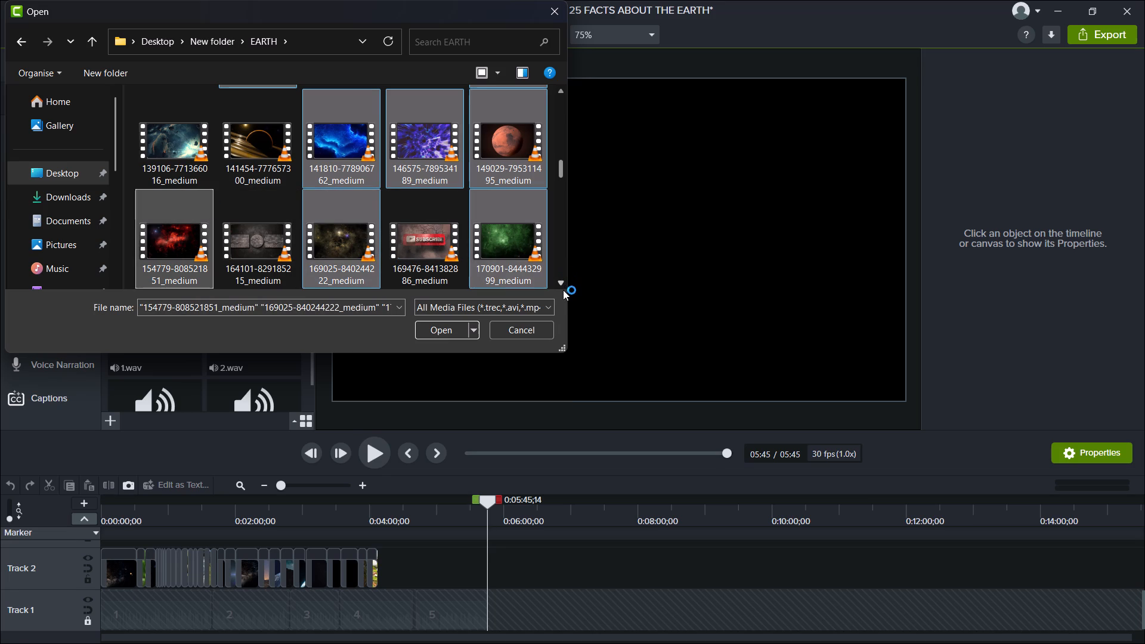
Look through the remaining videos, images and audio files in the EARTH folder for further usable footage.
{"action": "left_click", "coordinate": [562, 284], "text": "ctrl"}
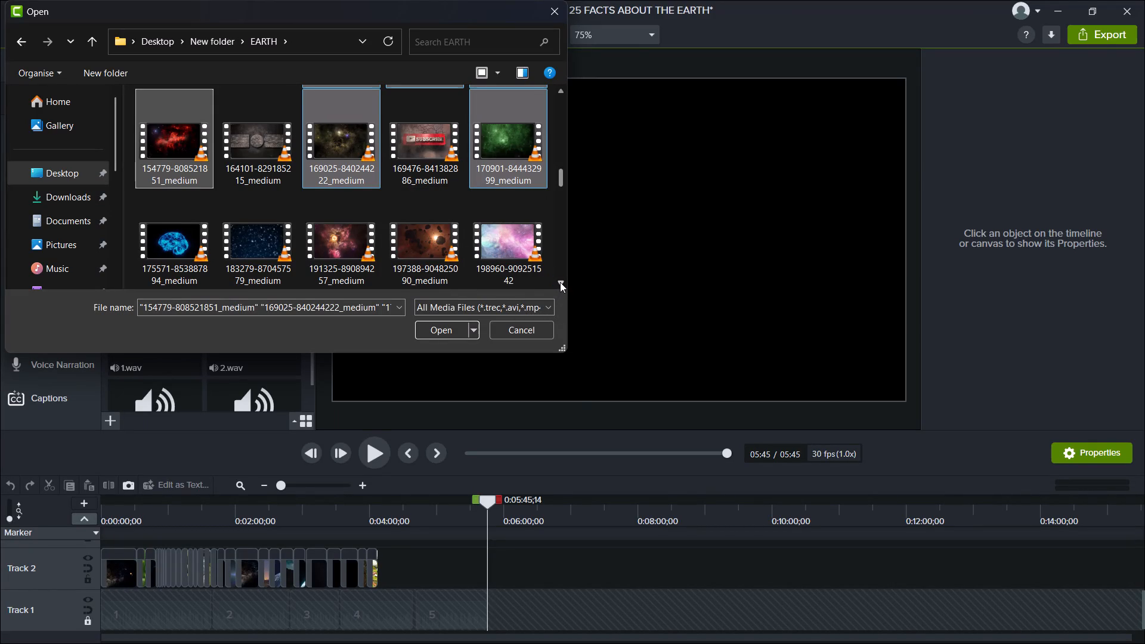
{"action": "left_click", "coordinate": [560, 282], "text": "ctrl"}
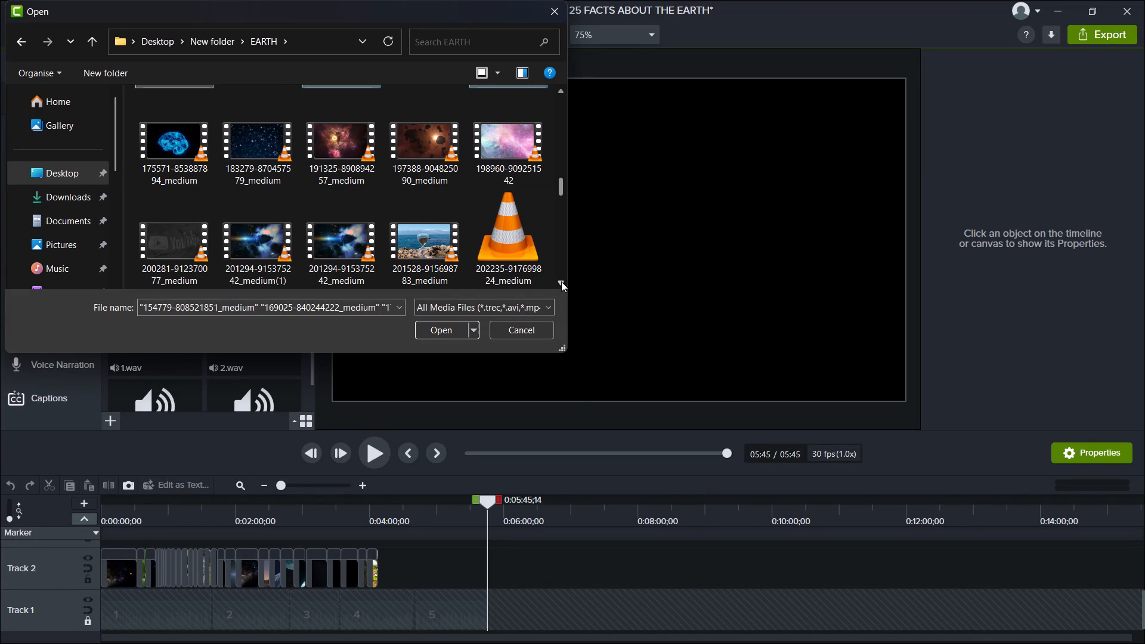
{"action": "left_click", "coordinate": [561, 281], "text": "ctrl"}
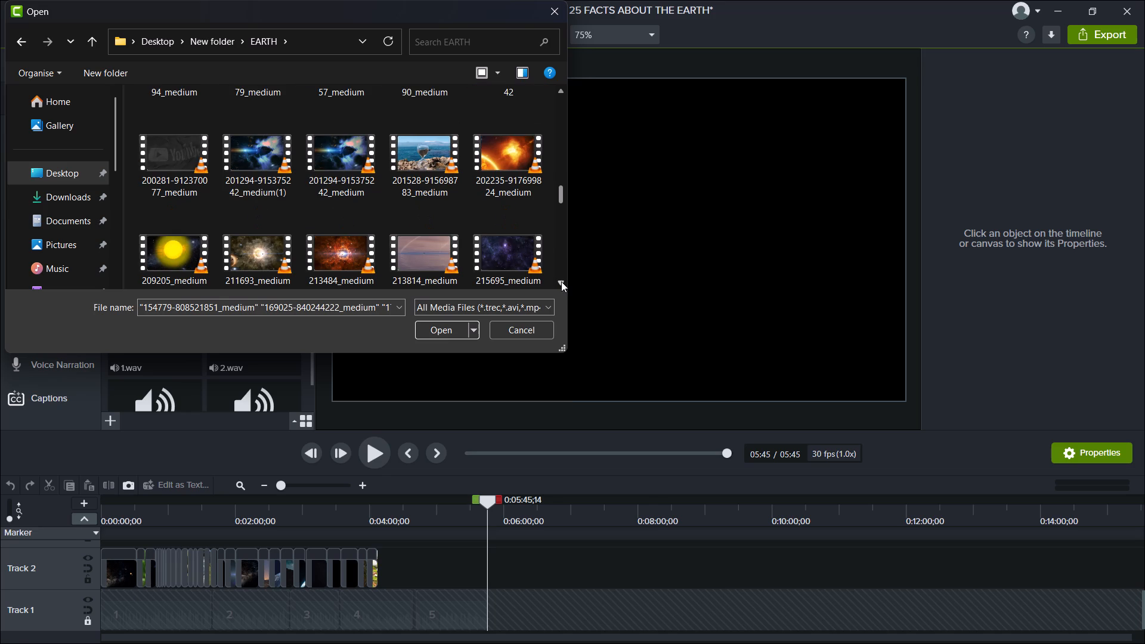
{"action": "left_click", "coordinate": [561, 281], "text": "ctrl"}
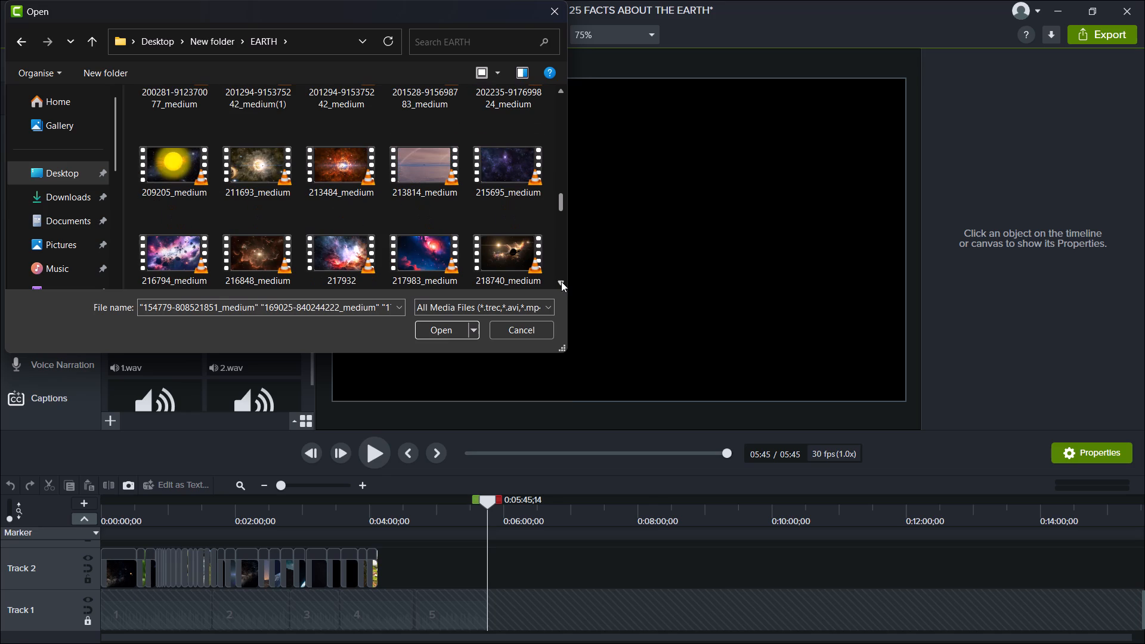
{"action": "left_click", "coordinate": [561, 281], "text": "ctrl"}
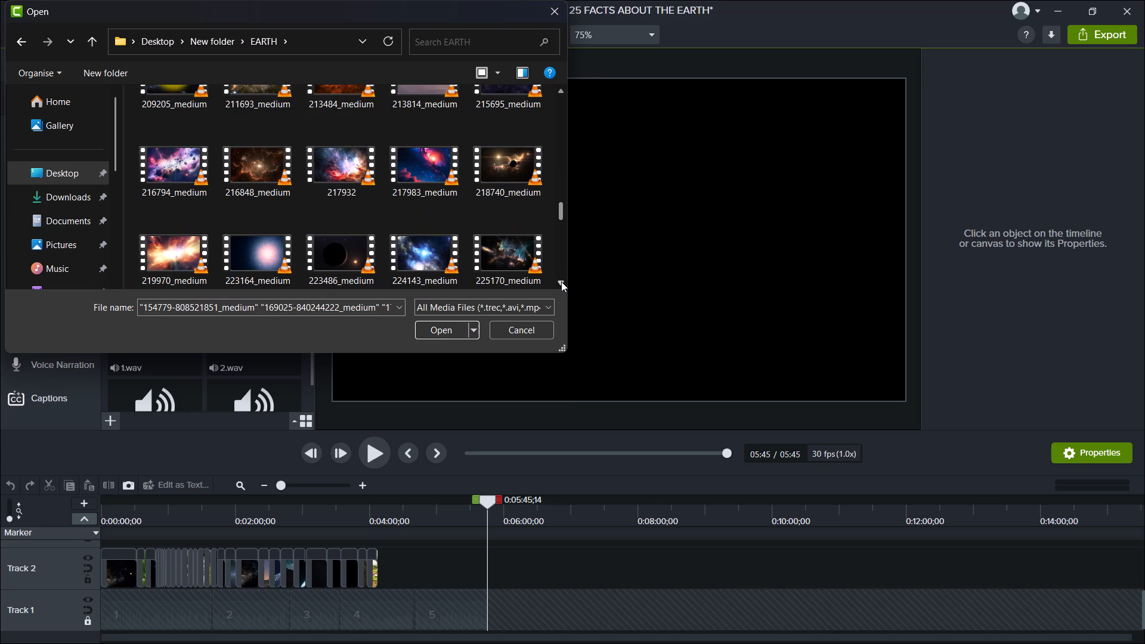
{"action": "left_click", "coordinate": [561, 281], "text": "ctrl"}
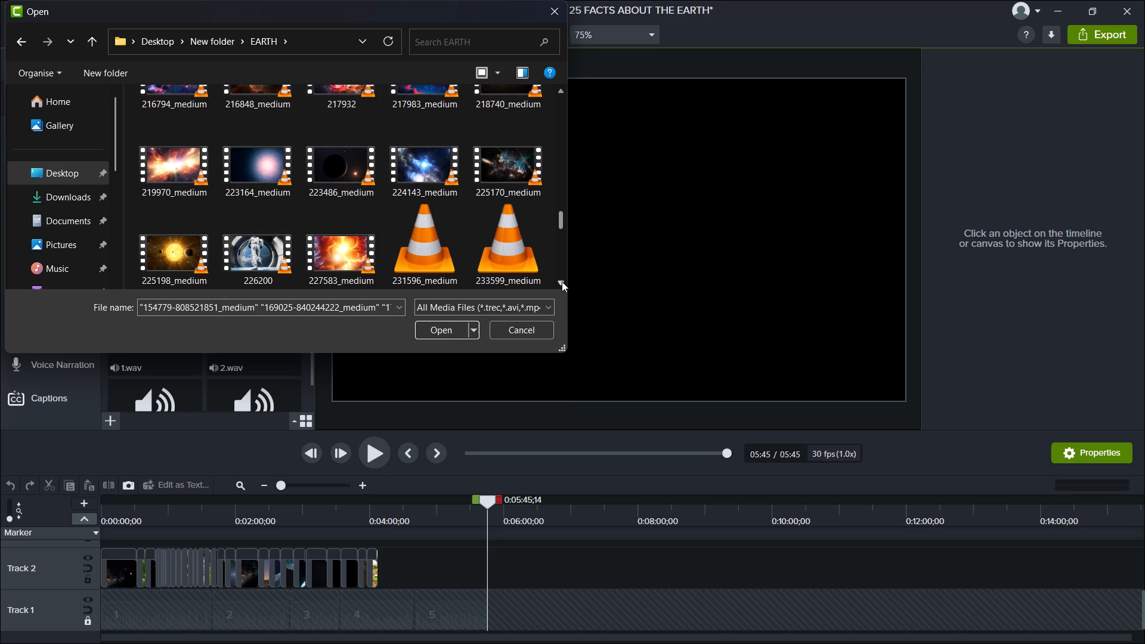
{"action": "left_click", "coordinate": [562, 281], "text": "ctrl"}
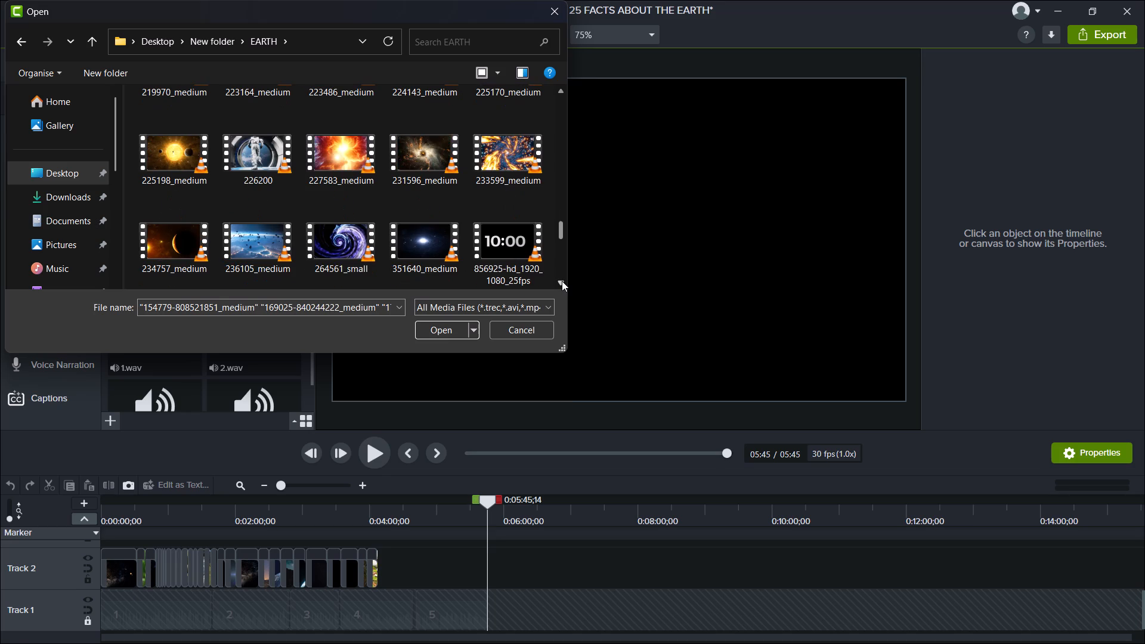
{"action": "left_click", "coordinate": [562, 281], "text": "ctrl"}
{"action": "left_click", "coordinate": [562, 281], "text": "ctrl"}
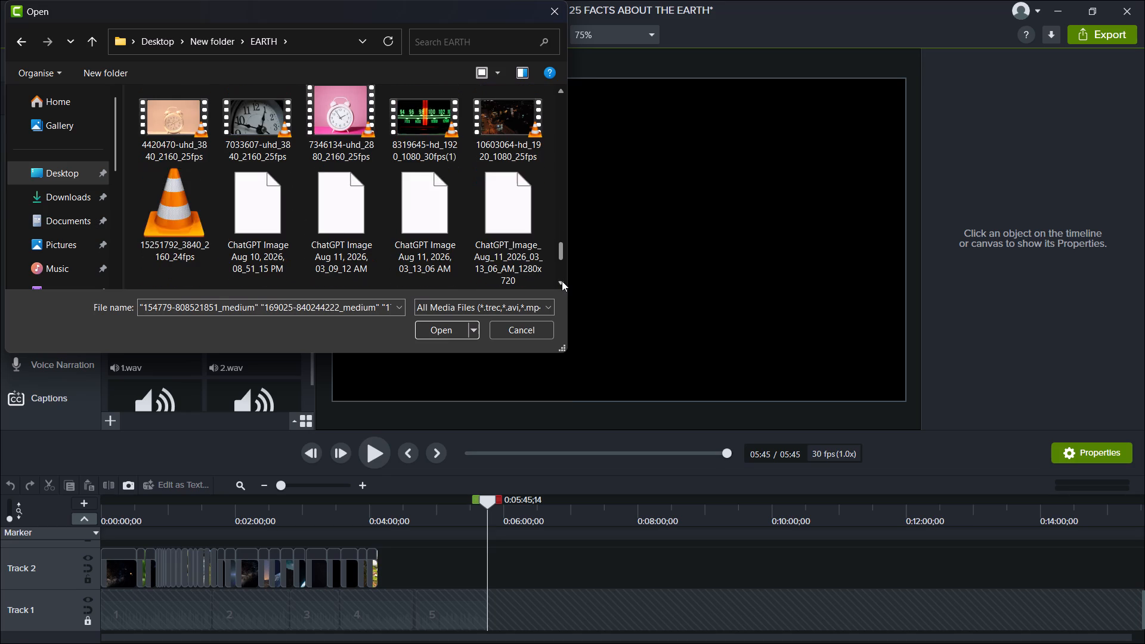
{"action": "left_click", "coordinate": [562, 281], "text": "ctrl"}
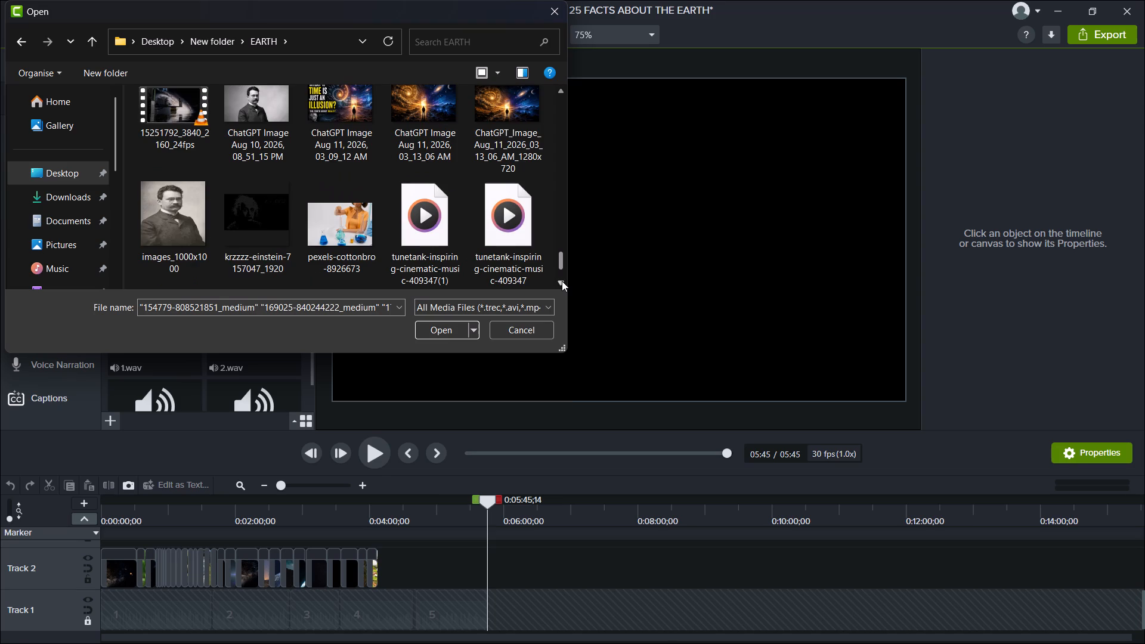
Import the selected EARTH clips into the Media Bin.
{"action": "left_click", "coordinate": [436, 324]}
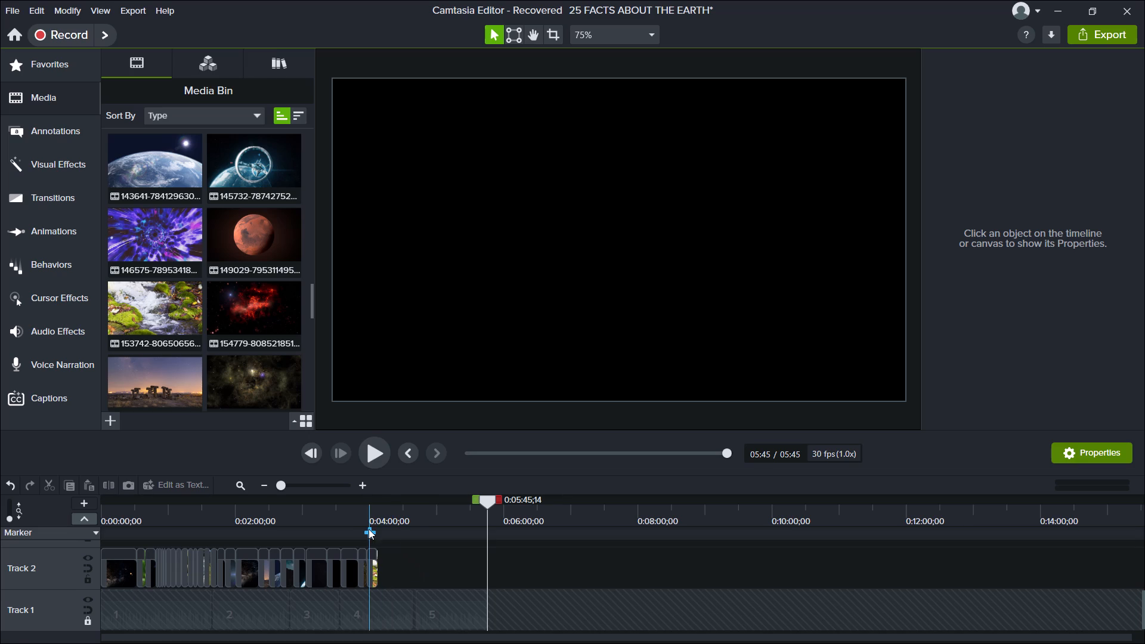
Play the timeline from near the end of the last video clip on Track 2.
{"action": "left_click_drag", "start_coordinate": [488, 495], "coordinate": [373, 497]}
{"action": "left_click", "coordinate": [377, 445]}
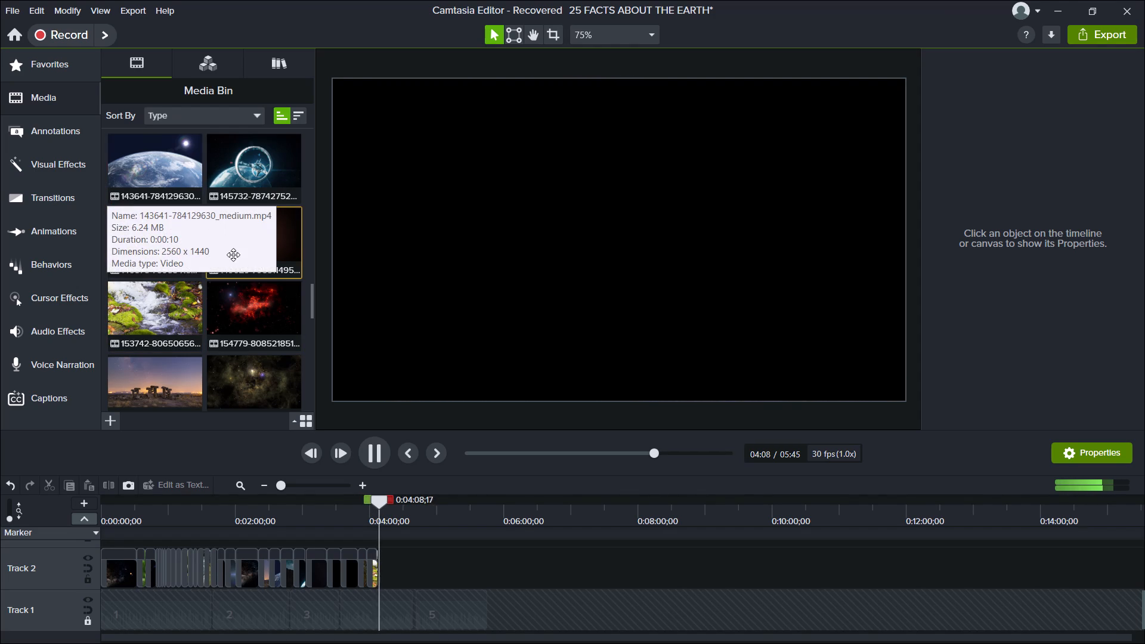
{"action": "scroll", "coordinate": [236, 264], "scroll_direction": "down", "scroll_amount": 3}
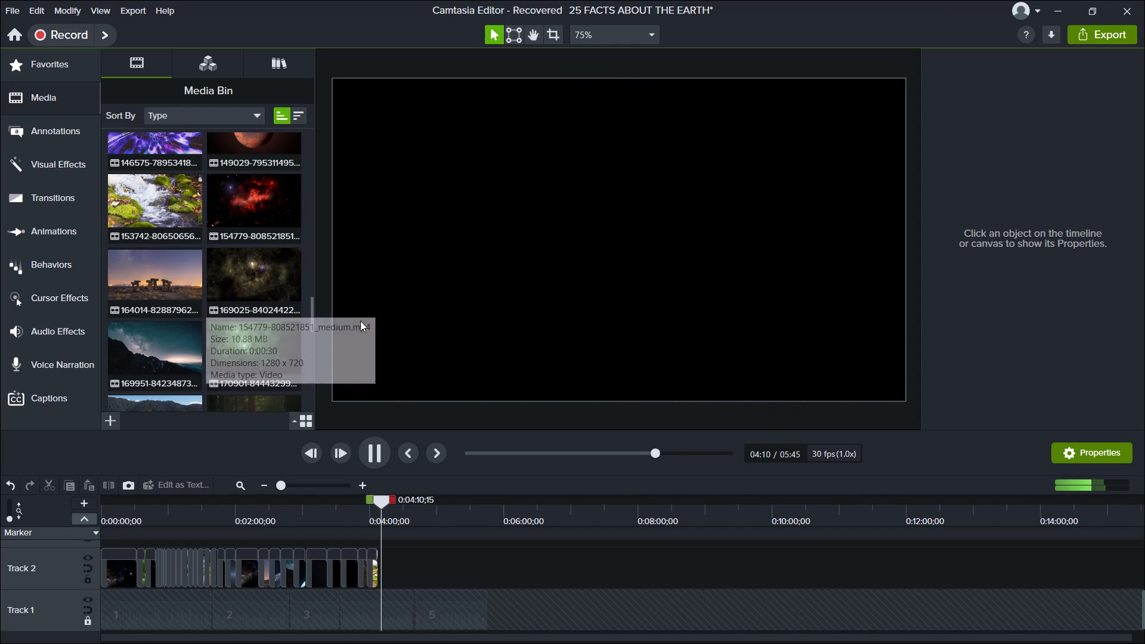
{"action": "left_click", "coordinate": [286, 290]}
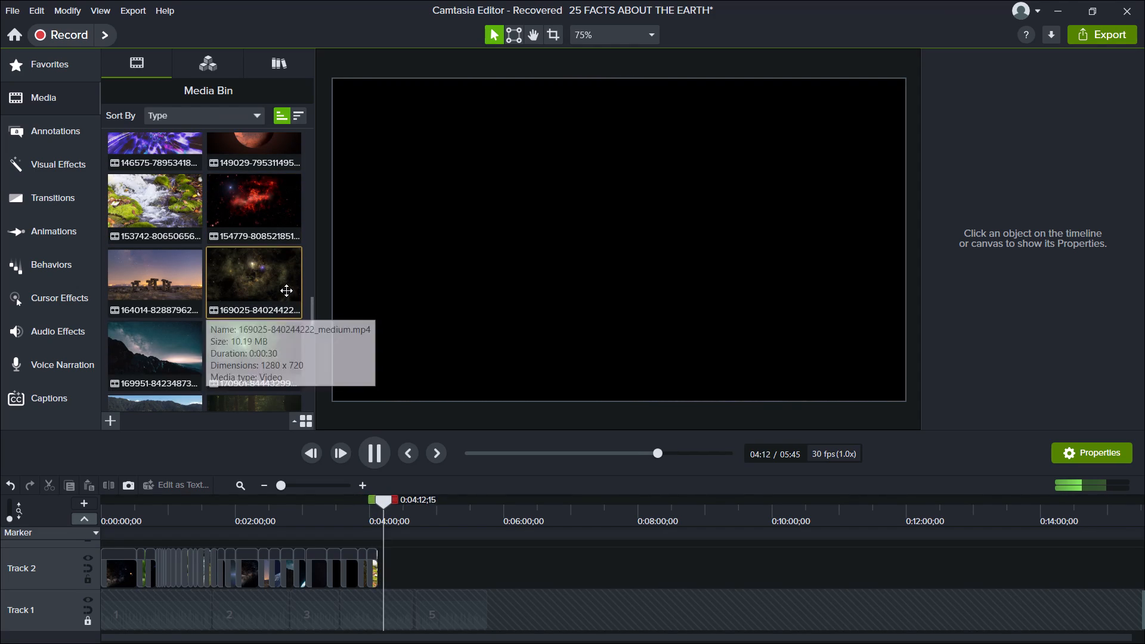
{"action": "left_click_drag", "start_coordinate": [280, 288], "coordinate": [287, 298]}
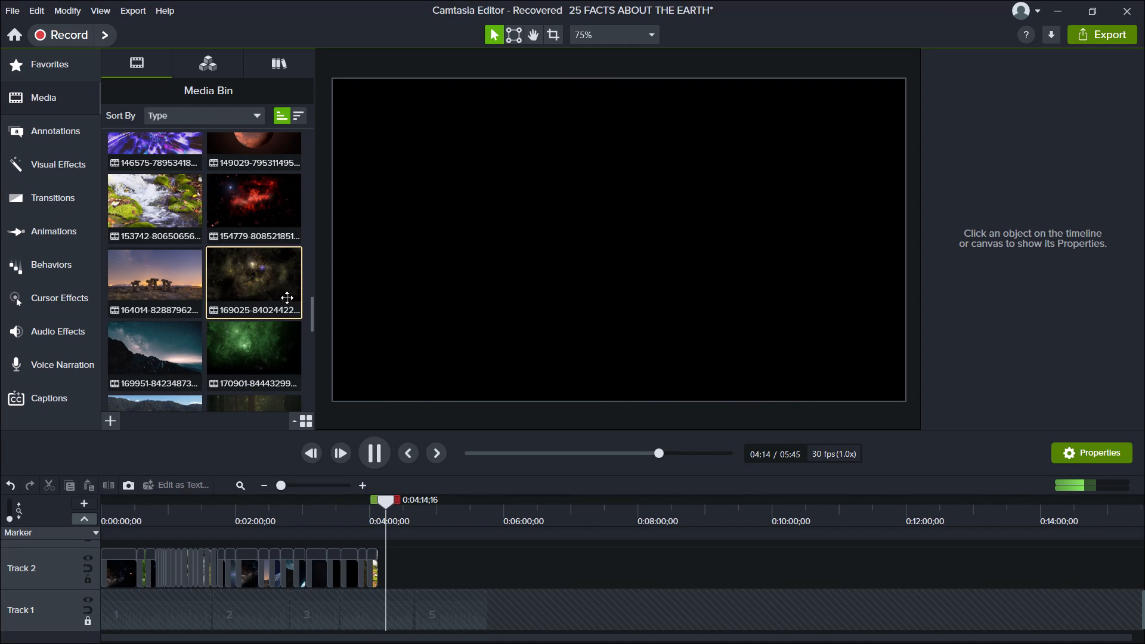
{"action": "left_click_drag", "start_coordinate": [287, 298], "coordinate": [391, 552]}
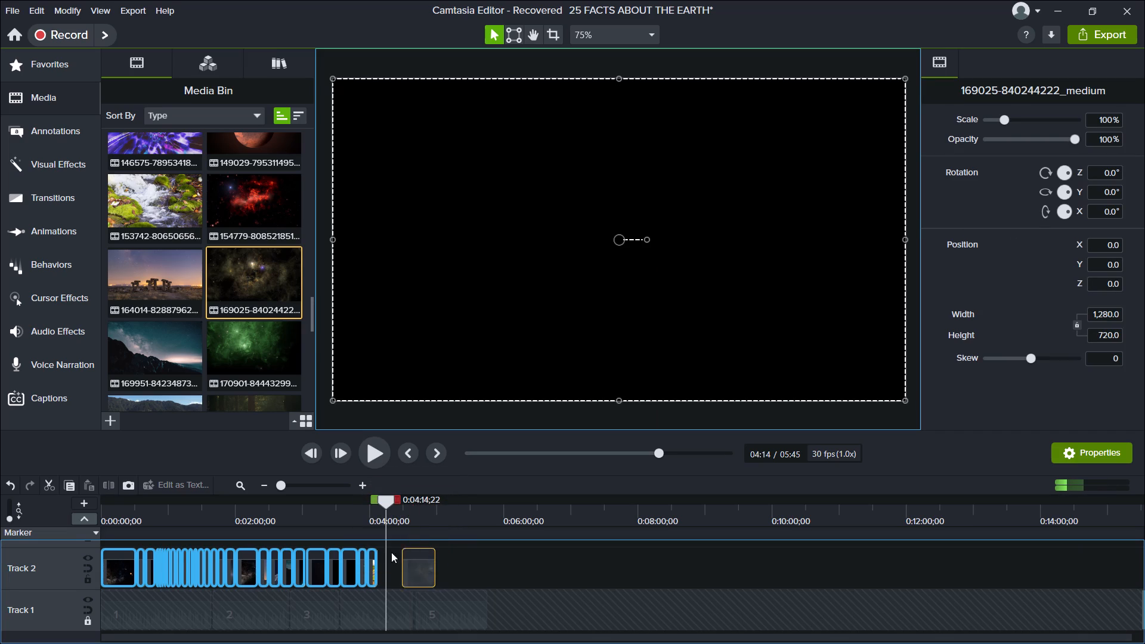
{"action": "left_click_drag", "start_coordinate": [391, 552], "coordinate": [384, 611]}
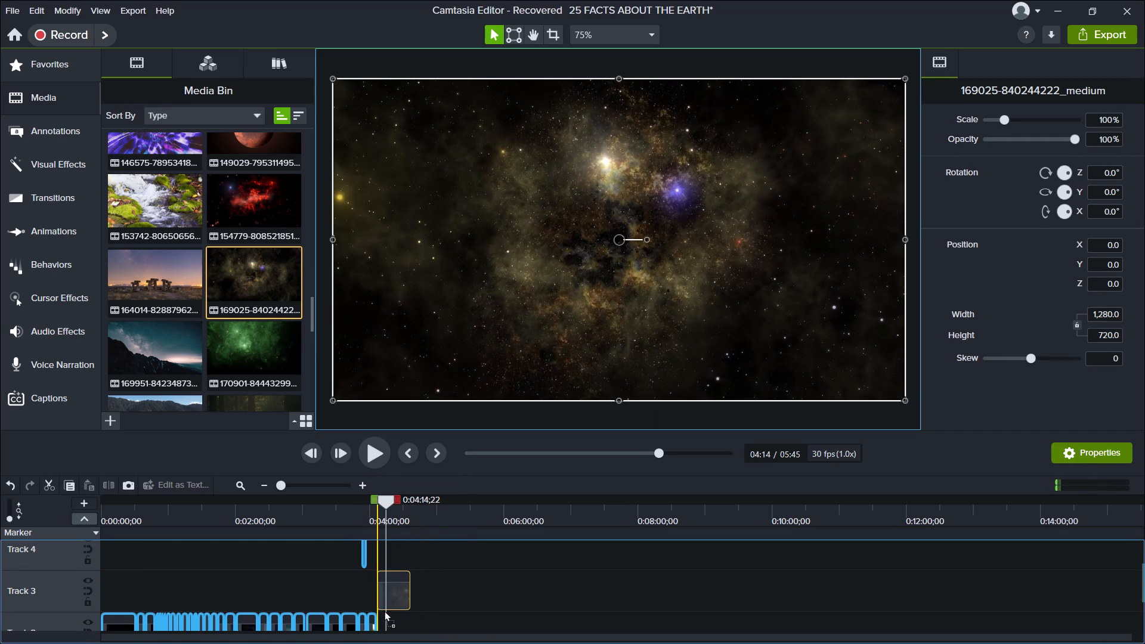
{"action": "left_click_drag", "start_coordinate": [384, 611], "coordinate": [391, 614]}
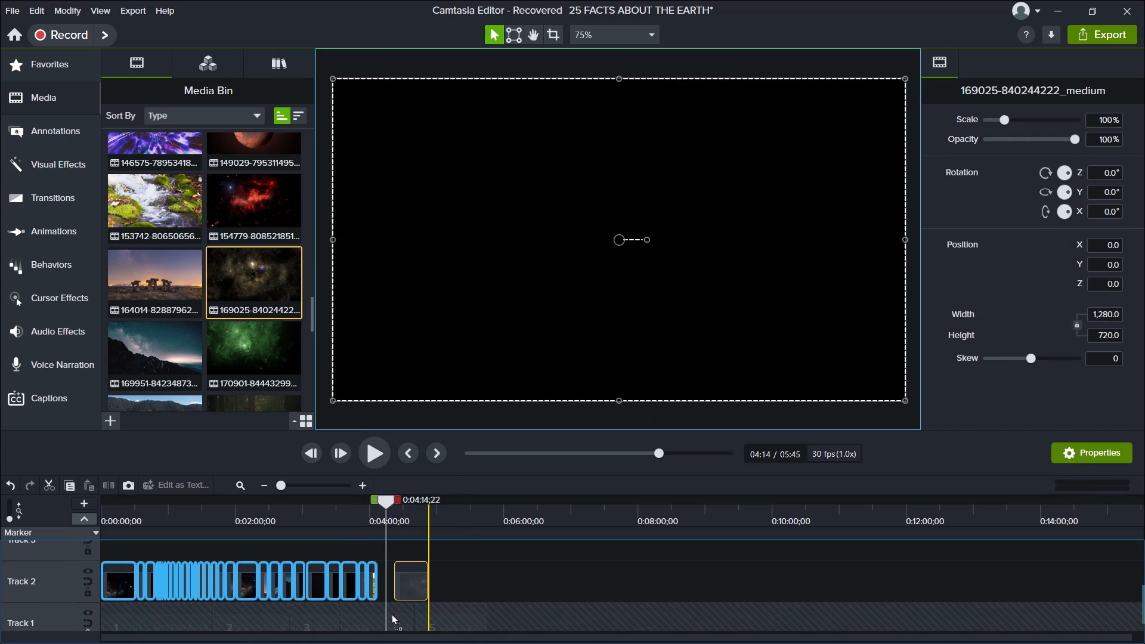
{"action": "left_click_drag", "start_coordinate": [391, 614], "coordinate": [379, 589]}
{"action": "left_click", "coordinate": [462, 565]}
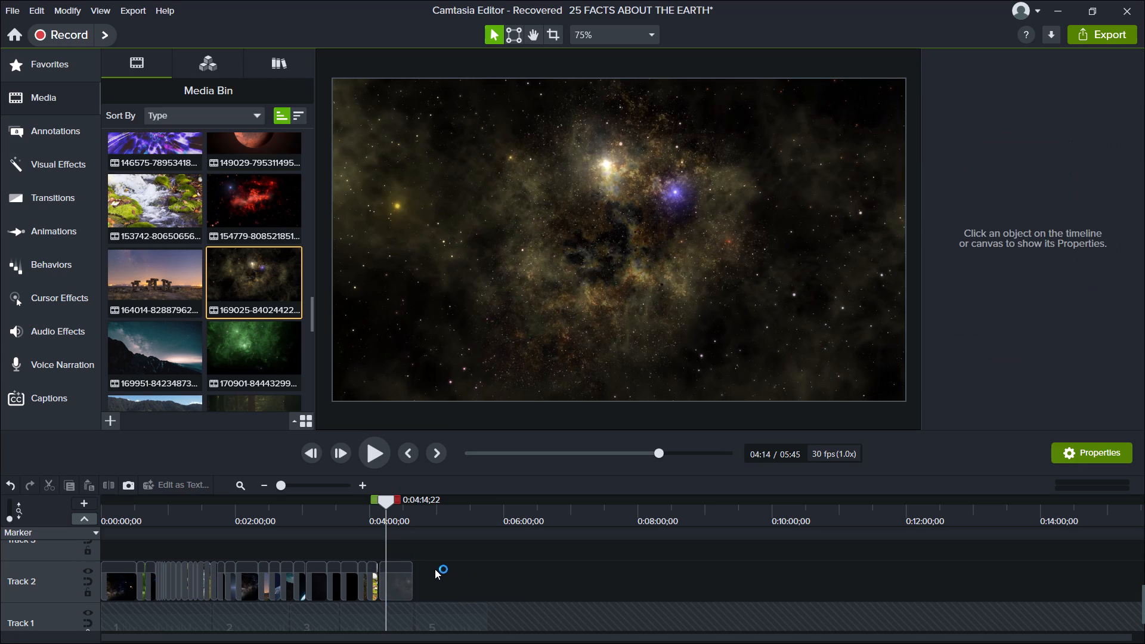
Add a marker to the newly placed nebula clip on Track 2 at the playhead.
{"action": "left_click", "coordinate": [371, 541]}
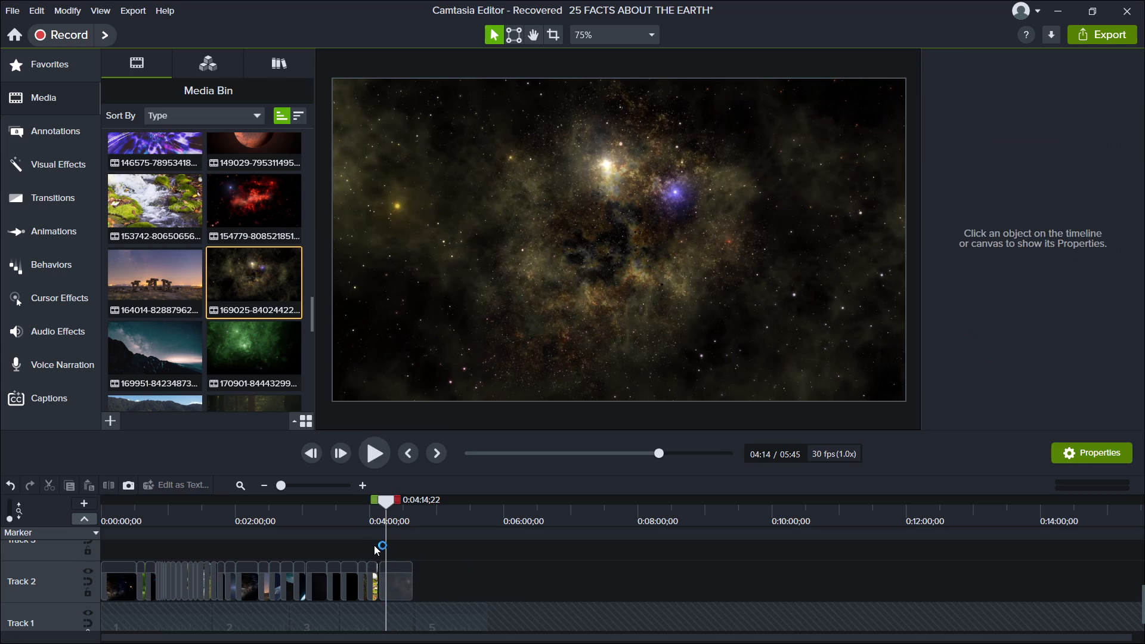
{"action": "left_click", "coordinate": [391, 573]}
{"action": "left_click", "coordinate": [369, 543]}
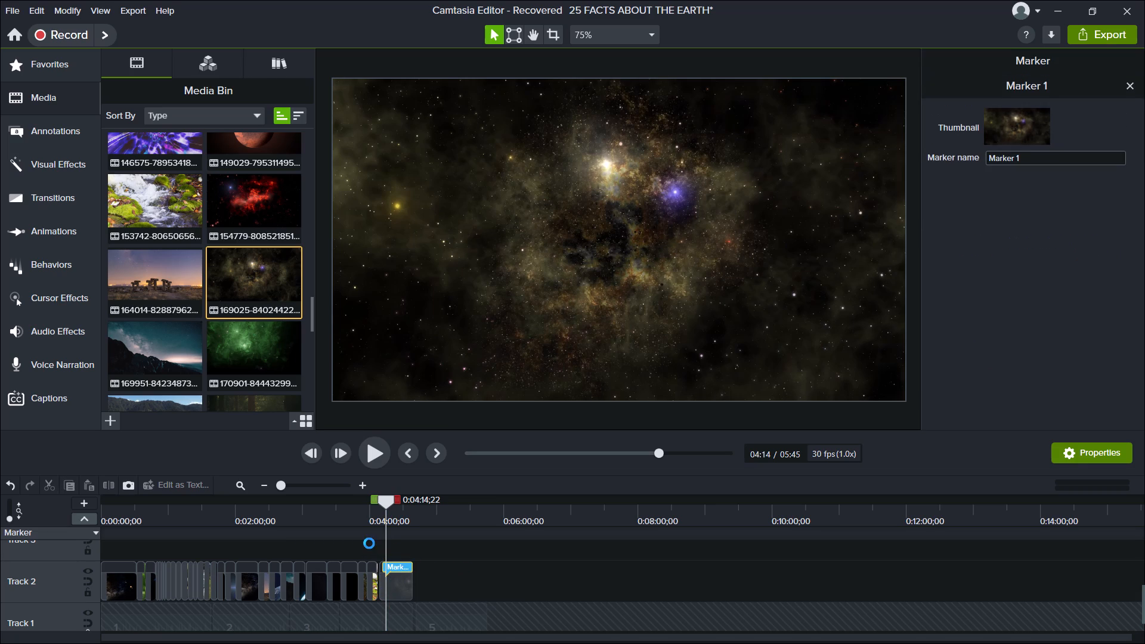
Play the timeline from shortly before the moss-covered stream clip ends and the nebula clip begins.
{"action": "left_click_drag", "start_coordinate": [388, 503], "coordinate": [386, 502]}
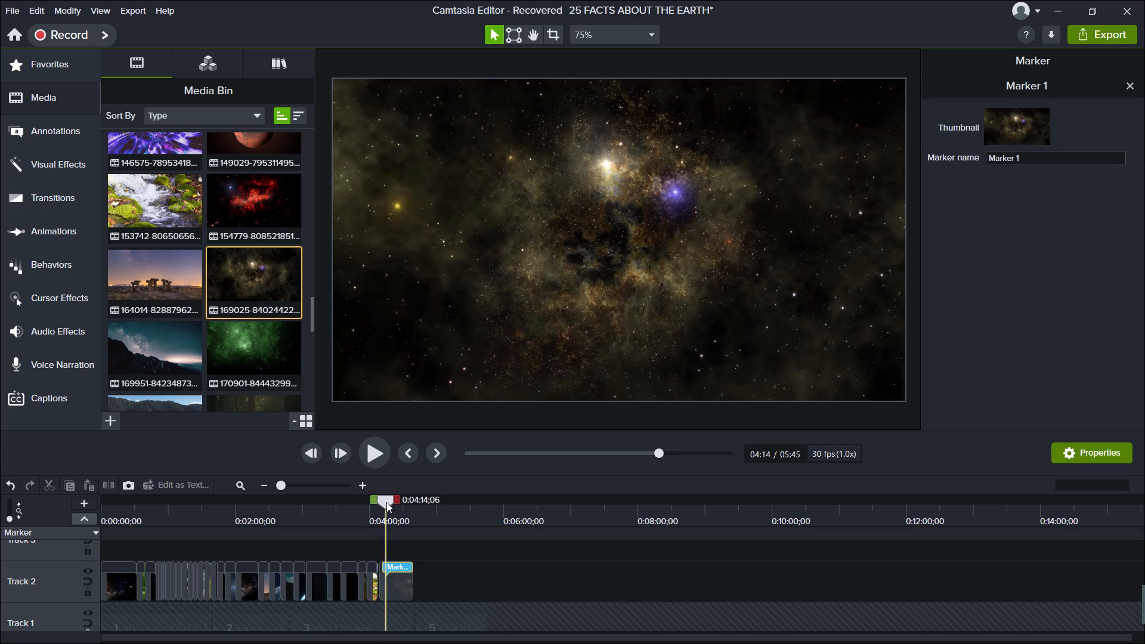
{"action": "left_click_drag", "start_coordinate": [386, 502], "coordinate": [348, 487]}
{"action": "left_click", "coordinate": [375, 456]}
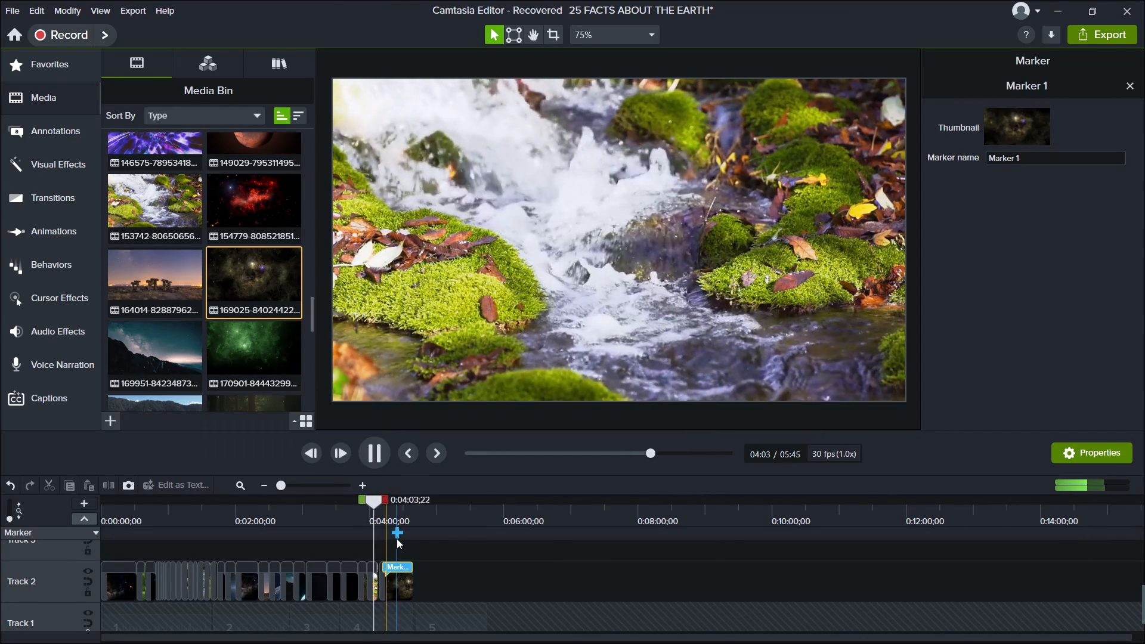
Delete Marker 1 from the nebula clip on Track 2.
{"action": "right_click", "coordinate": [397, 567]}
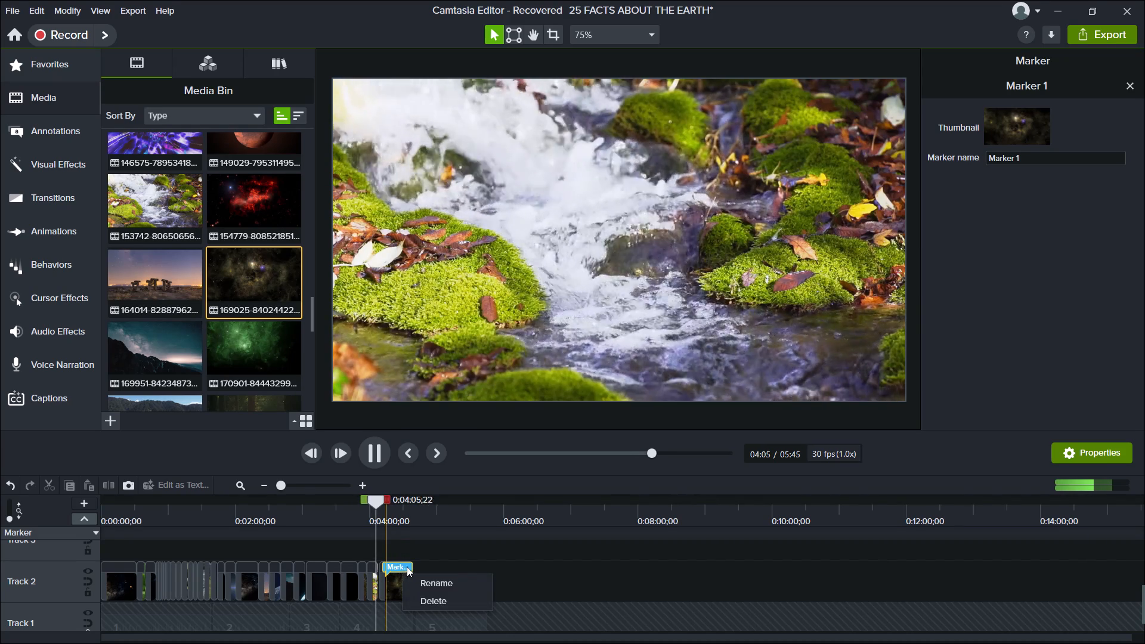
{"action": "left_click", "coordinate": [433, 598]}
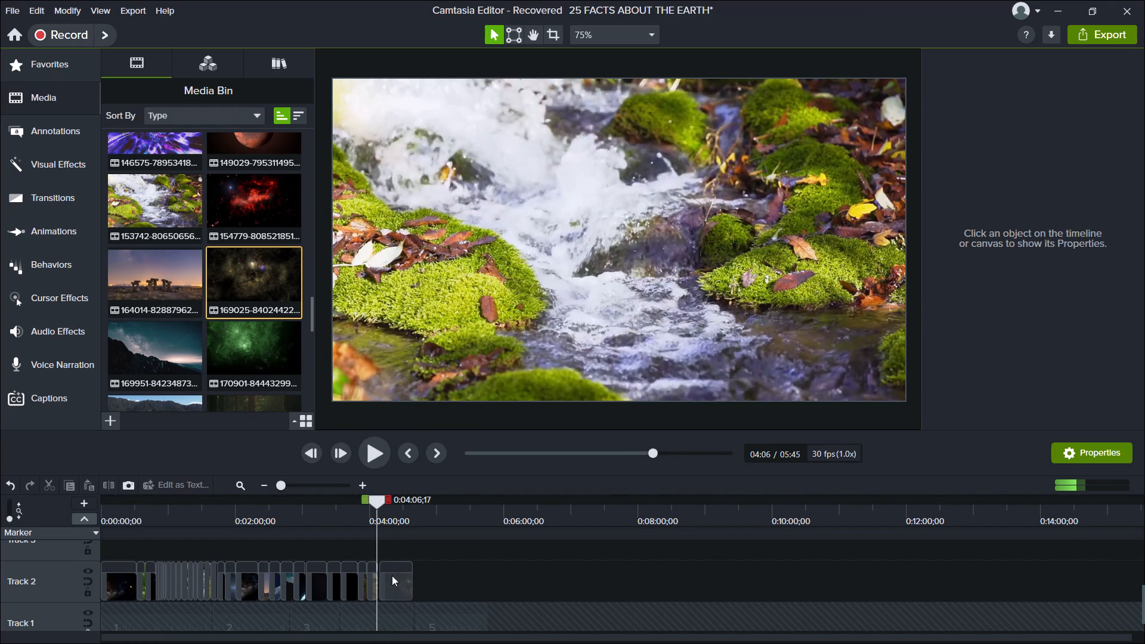
Resume playback to review the narration over the newly placed nebula clip.
{"action": "left_click", "coordinate": [376, 462]}
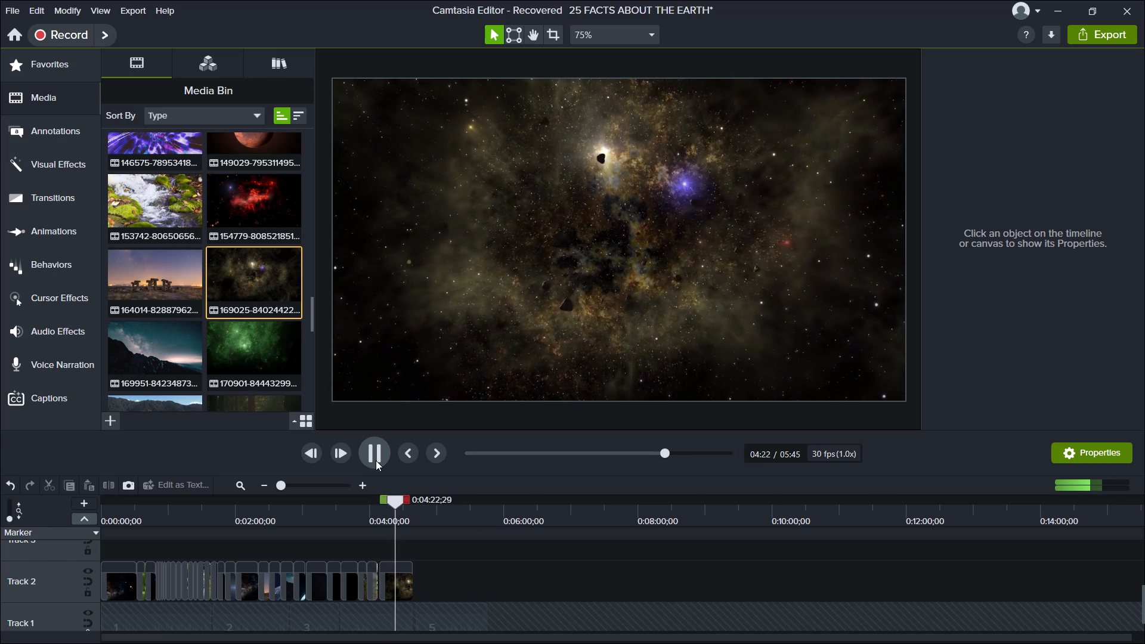
{"action": "scroll", "coordinate": [208, 306], "scroll_direction": "down", "scroll_amount": 3}
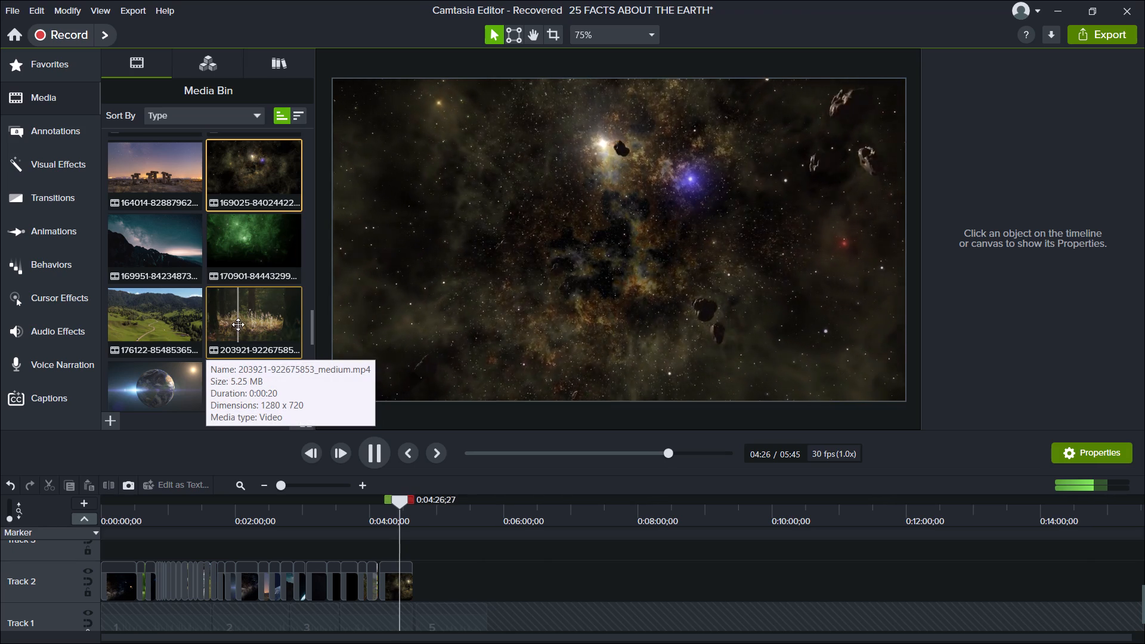
{"action": "left_click_drag", "start_coordinate": [245, 315], "coordinate": [320, 416]}
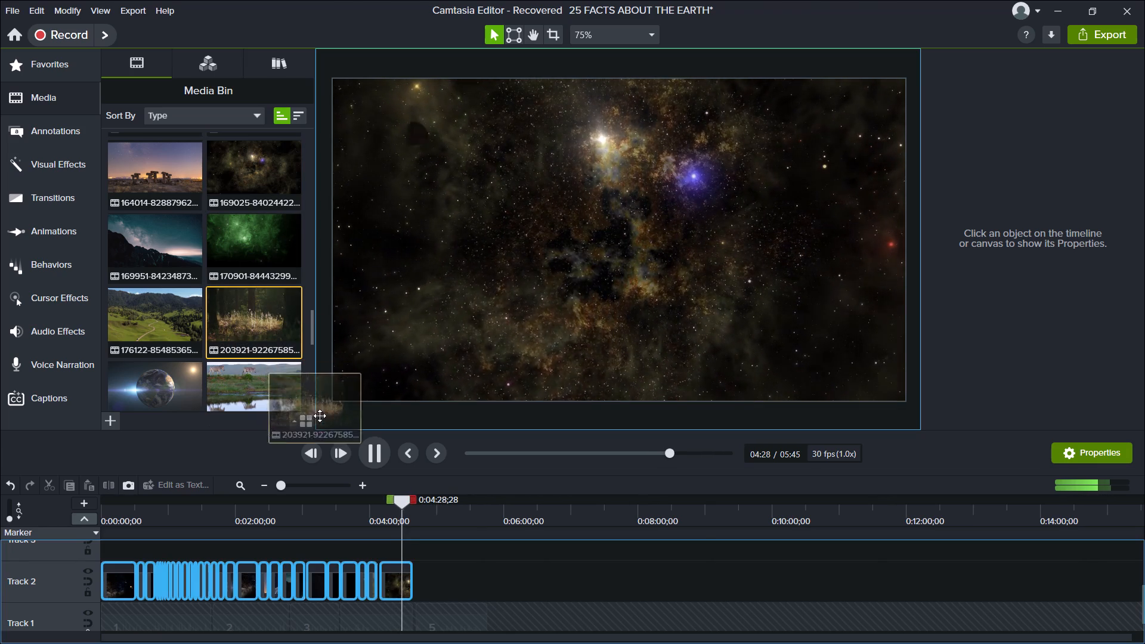
{"action": "left_click_drag", "start_coordinate": [320, 416], "coordinate": [461, 575]}
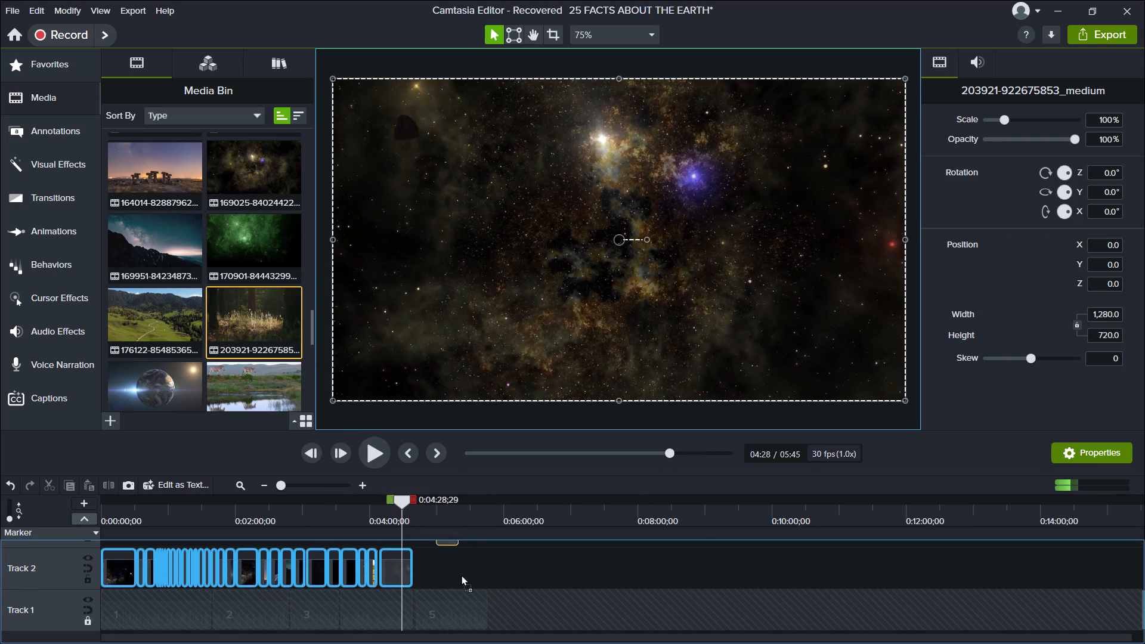
{"action": "left_click_drag", "start_coordinate": [461, 575], "coordinate": [410, 575]}
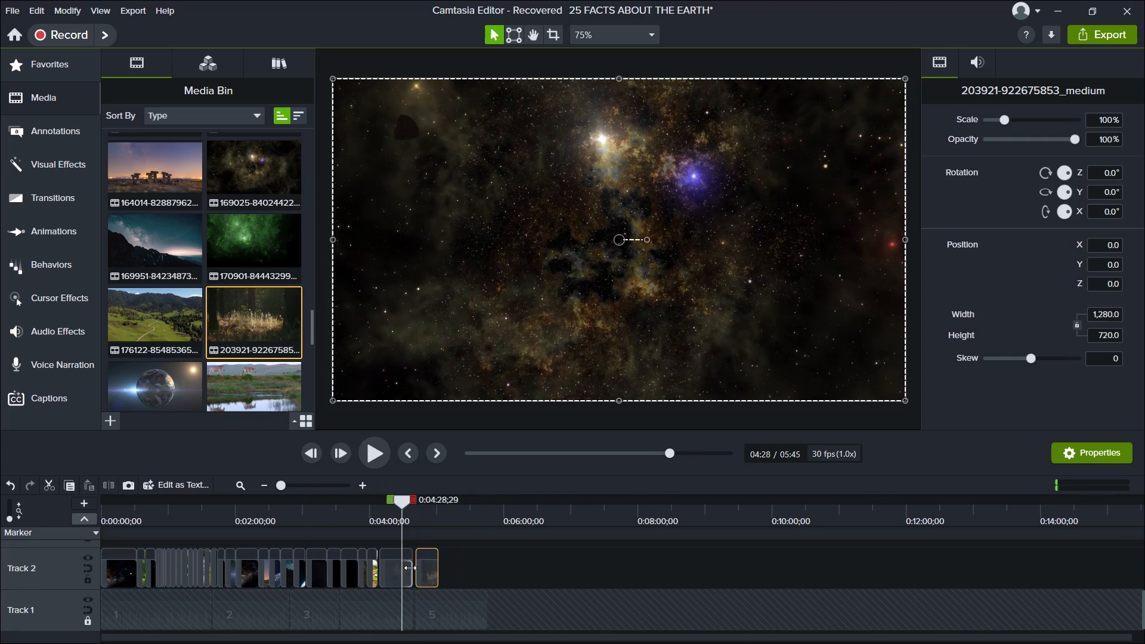
{"action": "scroll", "coordinate": [479, 606], "scroll_direction": "up", "scroll_amount": 3}
{"action": "scroll", "coordinate": [467, 599], "scroll_direction": "down", "scroll_amount": 1}
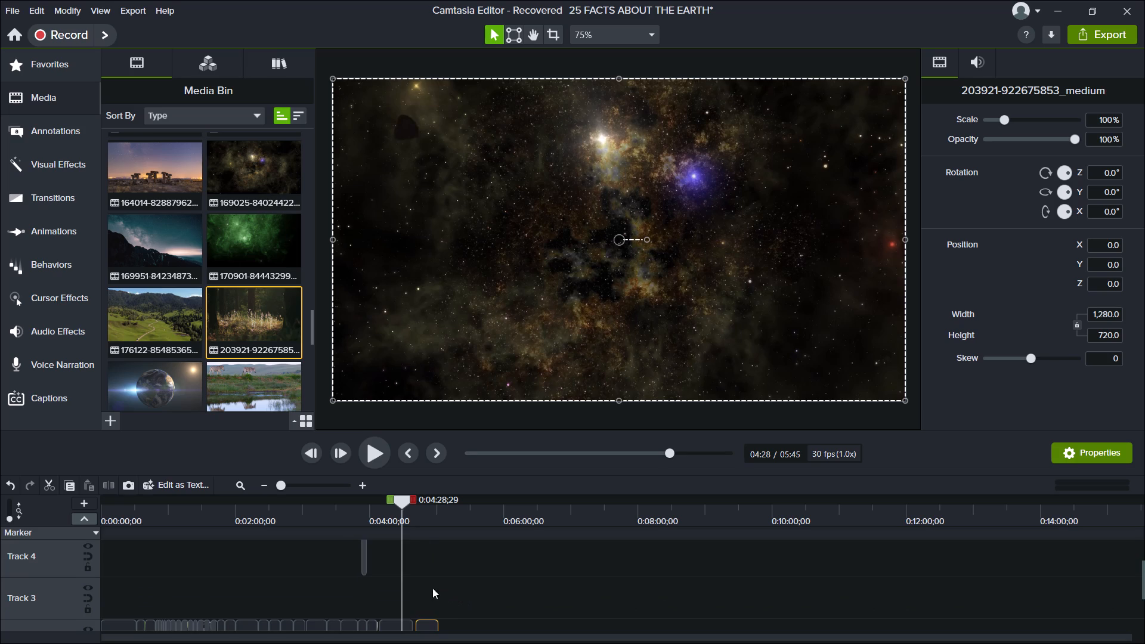
{"action": "left_click_drag", "start_coordinate": [427, 621], "coordinate": [421, 614]}
{"action": "left_click_drag", "start_coordinate": [421, 614], "coordinate": [398, 595]}
{"action": "scroll", "coordinate": [441, 604], "scroll_direction": "down", "scroll_amount": 2}
{"action": "left_click_drag", "start_coordinate": [422, 572], "coordinate": [386, 601]}
Delete the short leftover clip on Track 4.
{"action": "left_click", "coordinate": [363, 571]}
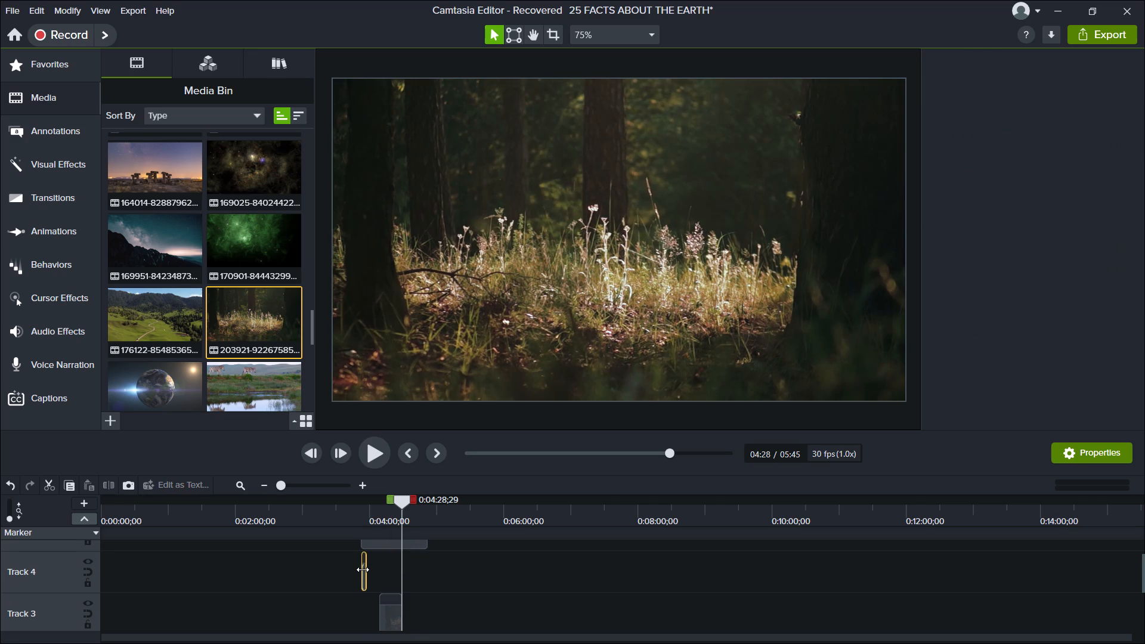
{"action": "key", "text": "BackSpace"}
Delete the two-line text annotation with dark background from Track 5.
{"action": "scroll", "coordinate": [375, 547], "scroll_direction": "up", "scroll_amount": 2}
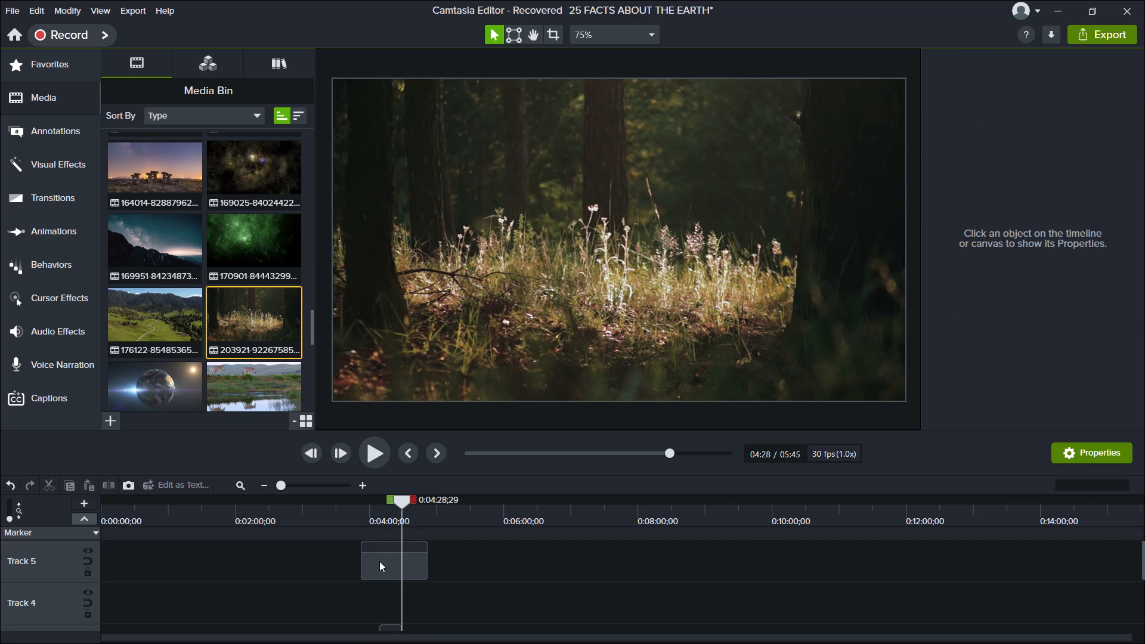
{"action": "left_click", "coordinate": [382, 565]}
{"action": "left_click", "coordinate": [382, 565]}
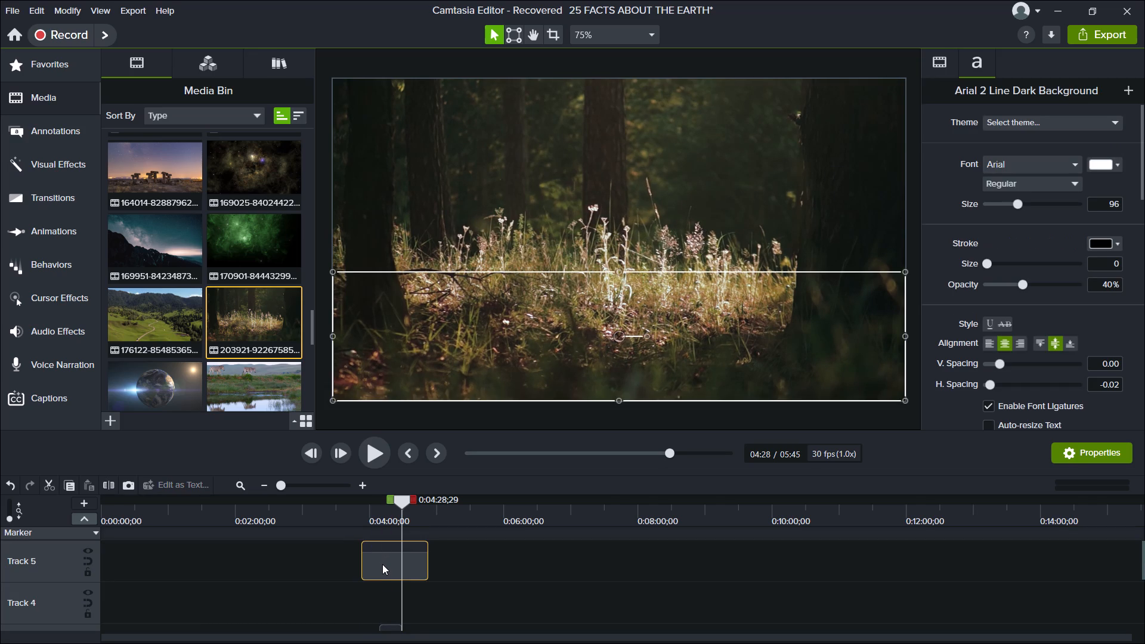
{"action": "key", "text": "BackSpace"}
Play the timeline from about 0:04:02 to review the narration over the forest clip, stopping at about 0:04:25.
{"action": "scroll", "coordinate": [382, 562], "scroll_direction": "down", "scroll_amount": 2}
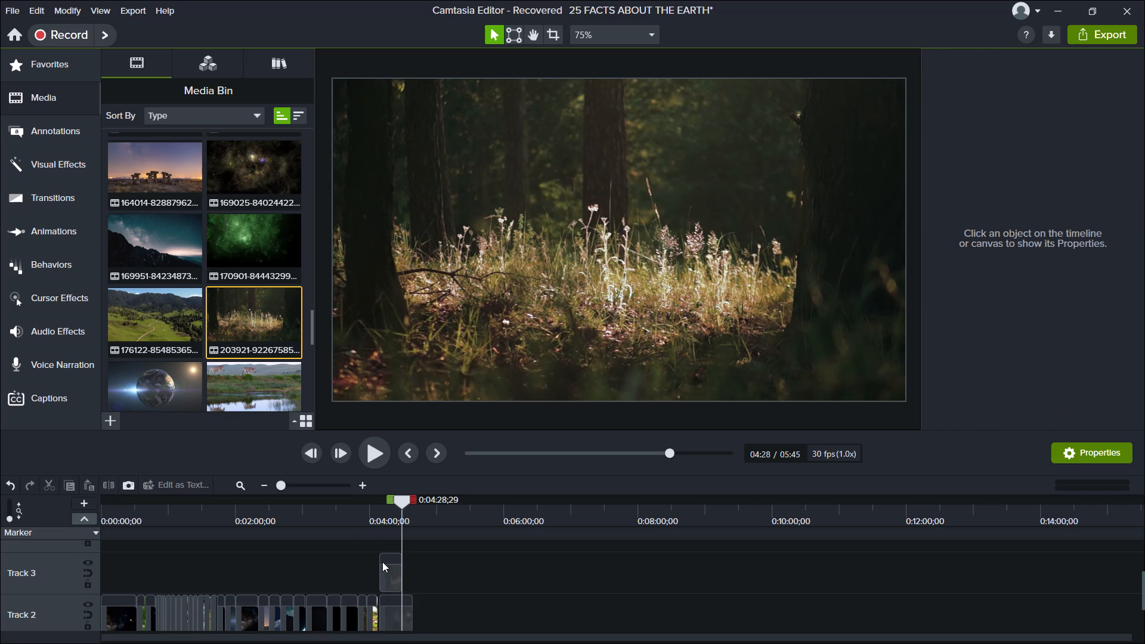
{"action": "scroll", "coordinate": [394, 581], "scroll_direction": "down", "scroll_amount": 1}
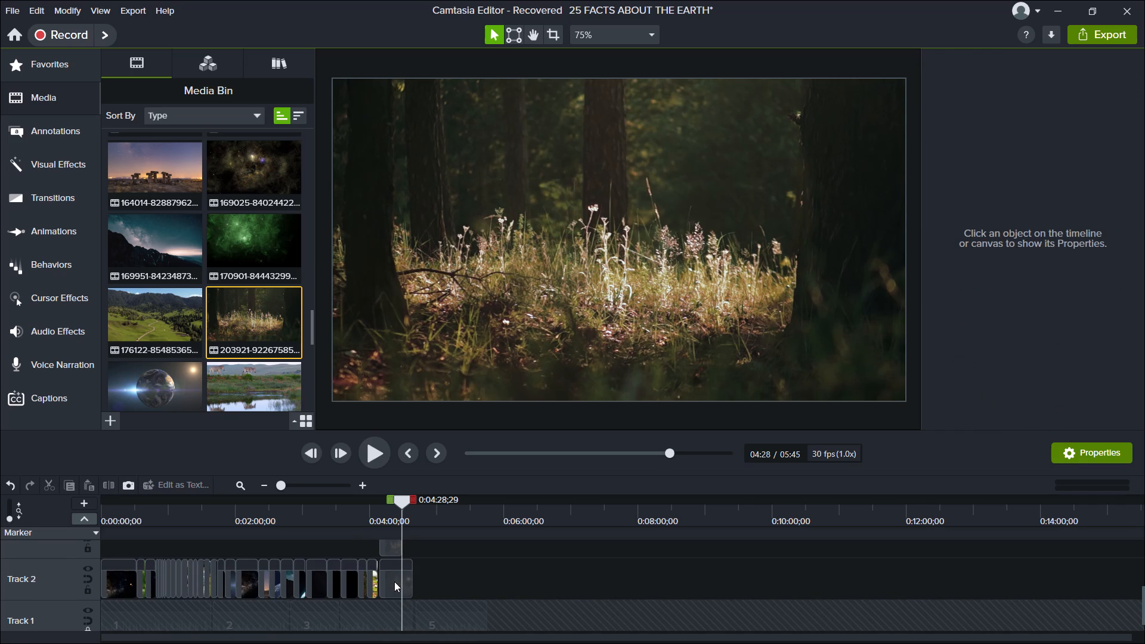
{"action": "left_click", "coordinate": [396, 578]}
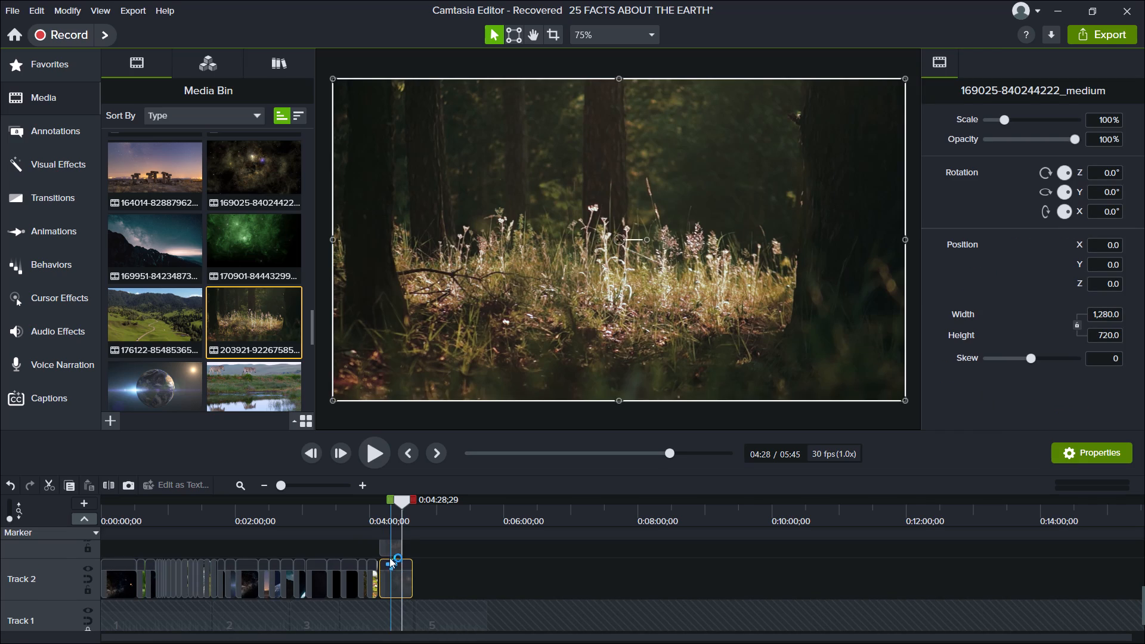
{"action": "left_click", "coordinate": [390, 549]}
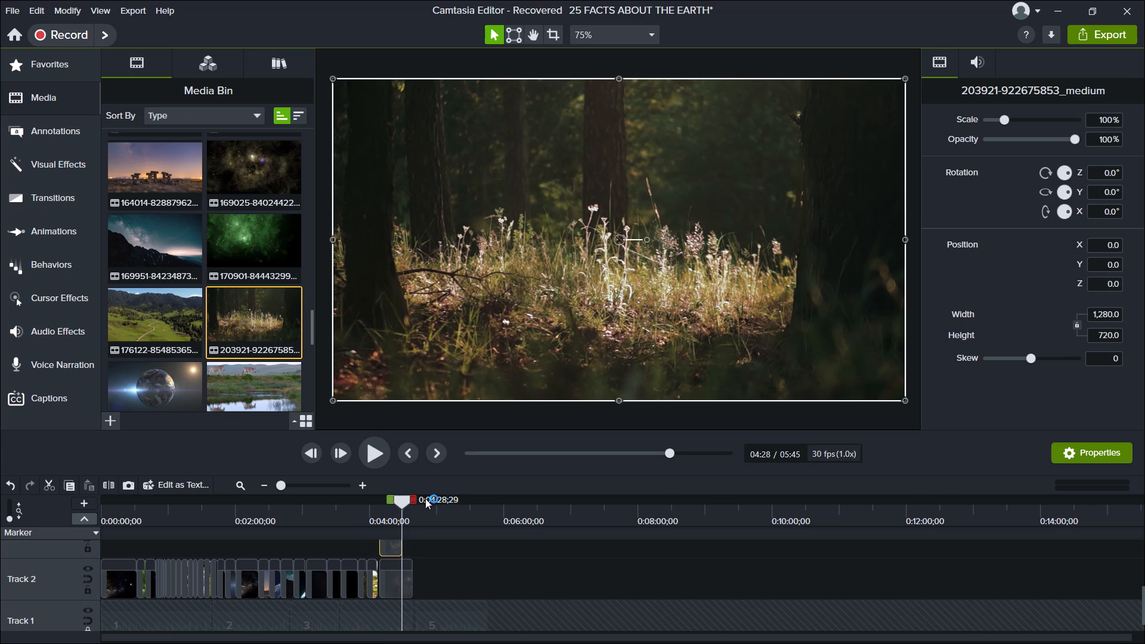
{"action": "left_click_drag", "start_coordinate": [401, 499], "coordinate": [372, 512]}
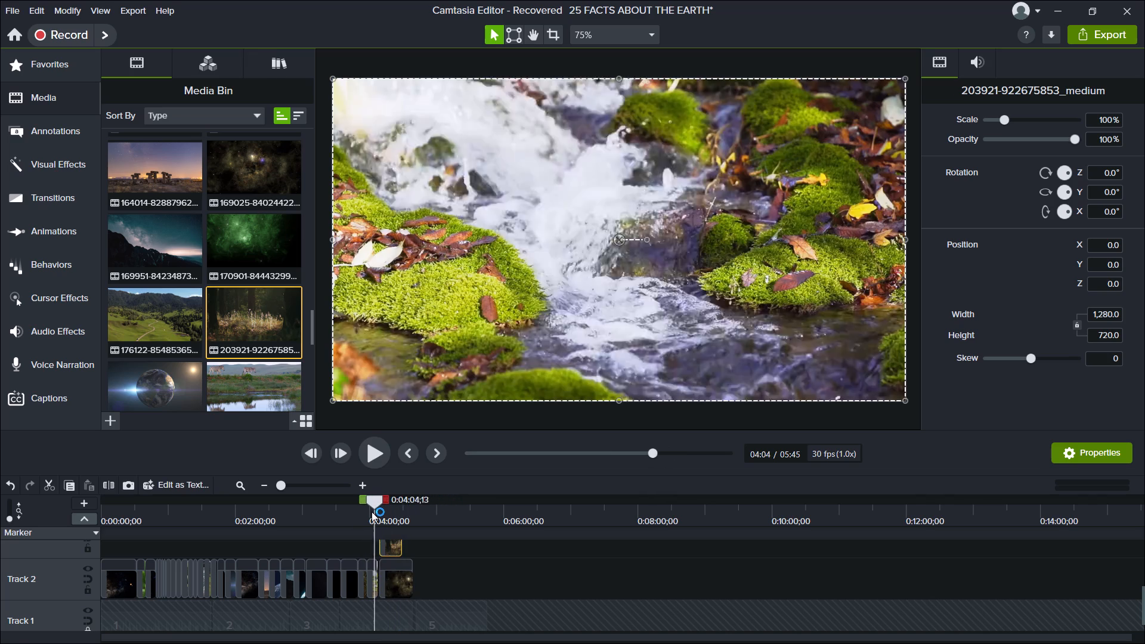
{"action": "left_click_drag", "start_coordinate": [372, 512], "coordinate": [371, 507]}
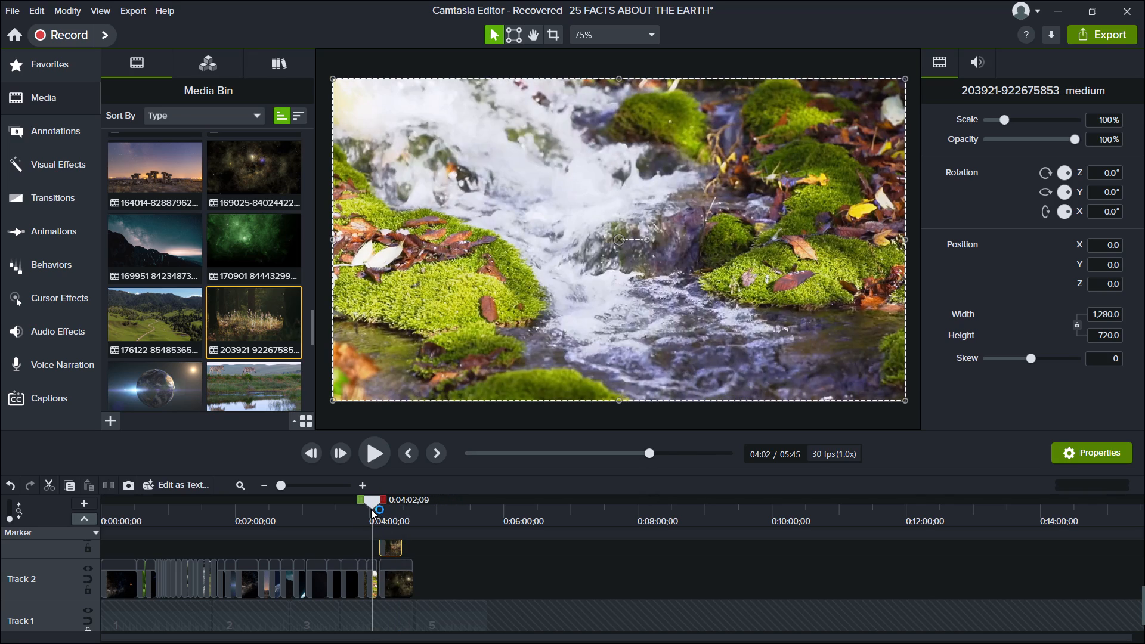
{"action": "key", "text": "Left"}
{"action": "key", "text": "space"}
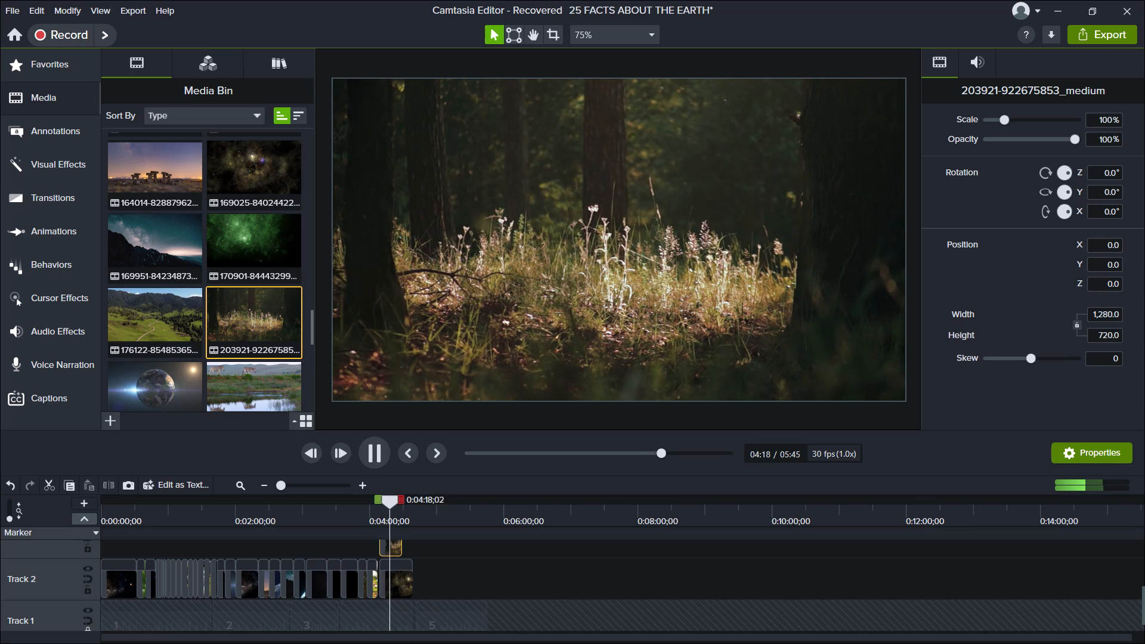
{"action": "left_click", "coordinate": [398, 589]}
{"action": "left_click", "coordinate": [394, 577]}
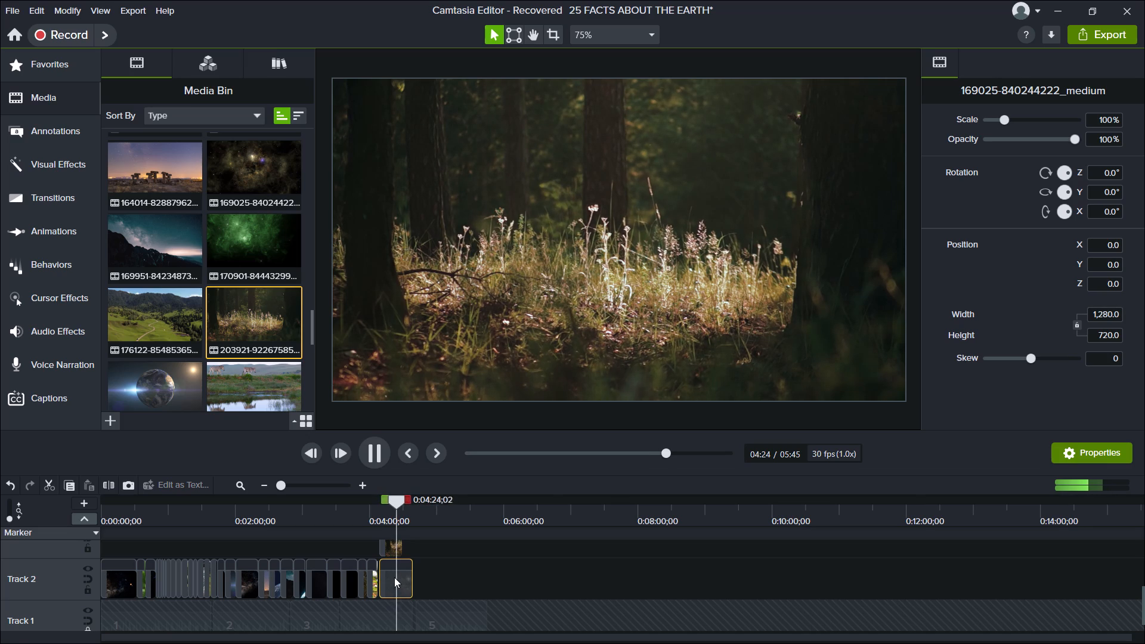
{"action": "key", "text": "Left"}
{"action": "key", "text": "space"}
{"action": "left_click", "coordinate": [394, 577]}
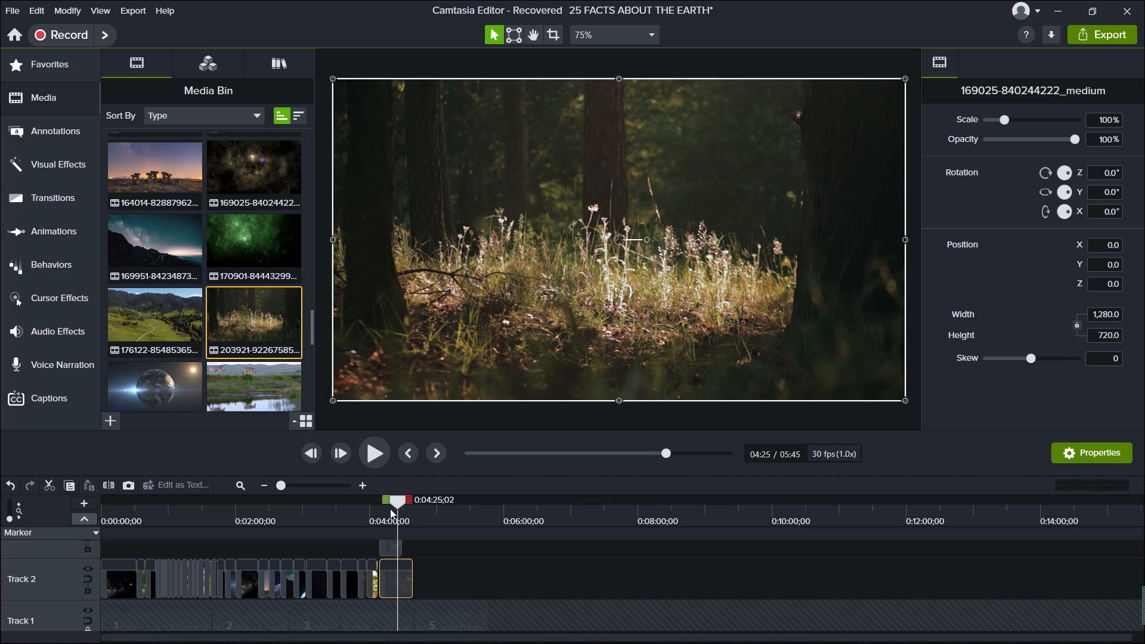
Cut the forest and nebula clips at 0:04:18;04 by deleting the range from there to just past the nebula clip's end.
{"action": "left_click_drag", "start_coordinate": [388, 499], "coordinate": [380, 497]}
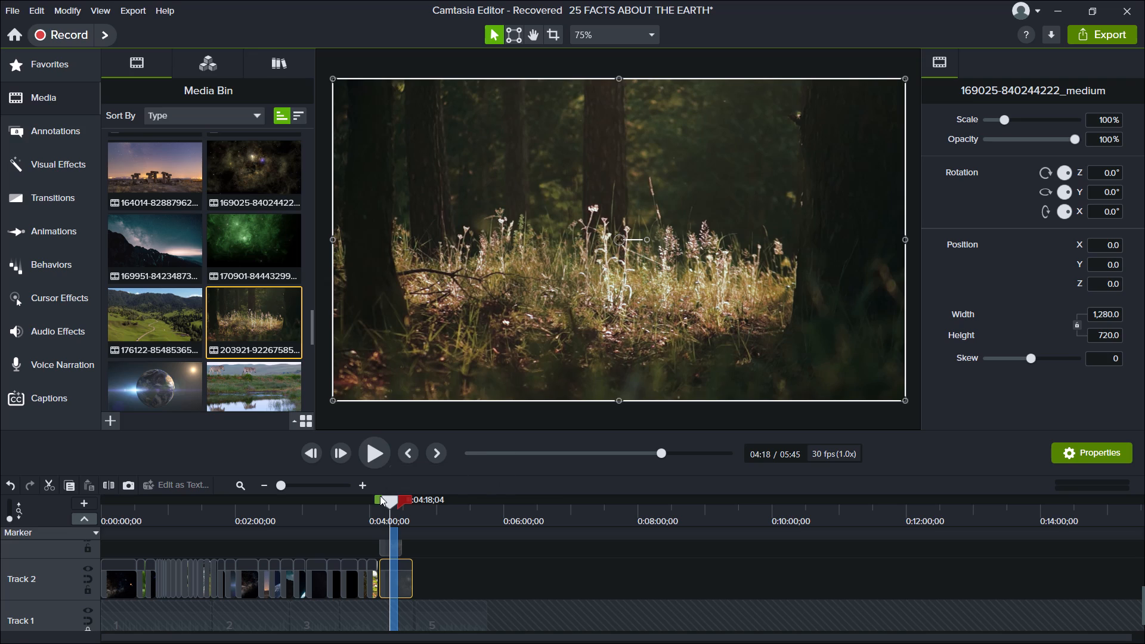
{"action": "left_click_drag", "start_coordinate": [404, 497], "coordinate": [406, 497]}
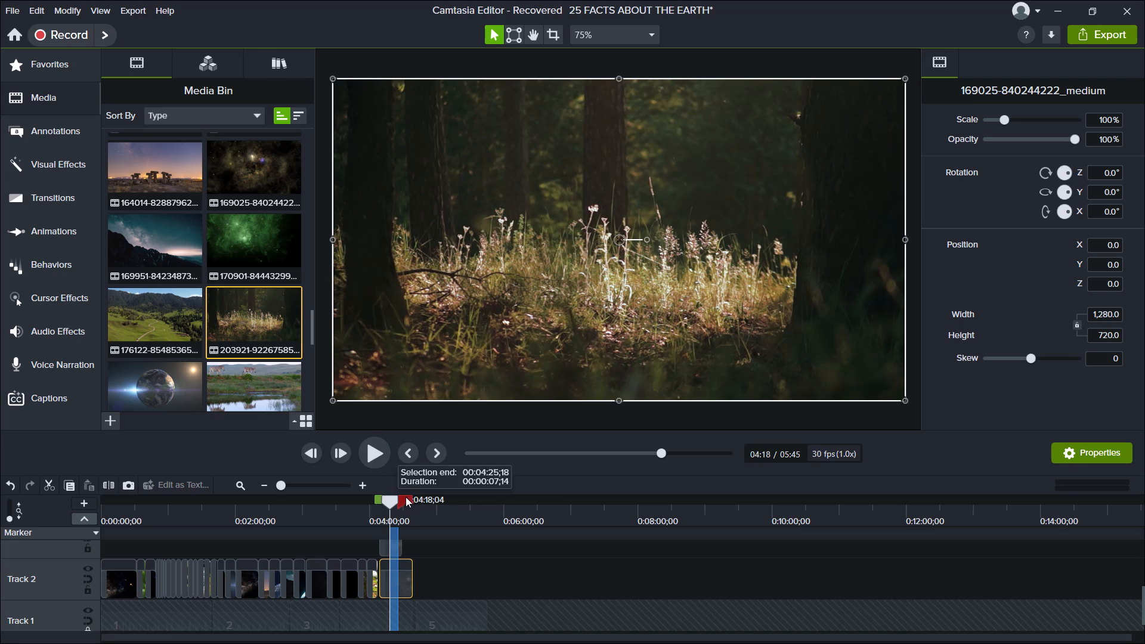
{"action": "left_click_drag", "start_coordinate": [406, 497], "coordinate": [424, 496]}
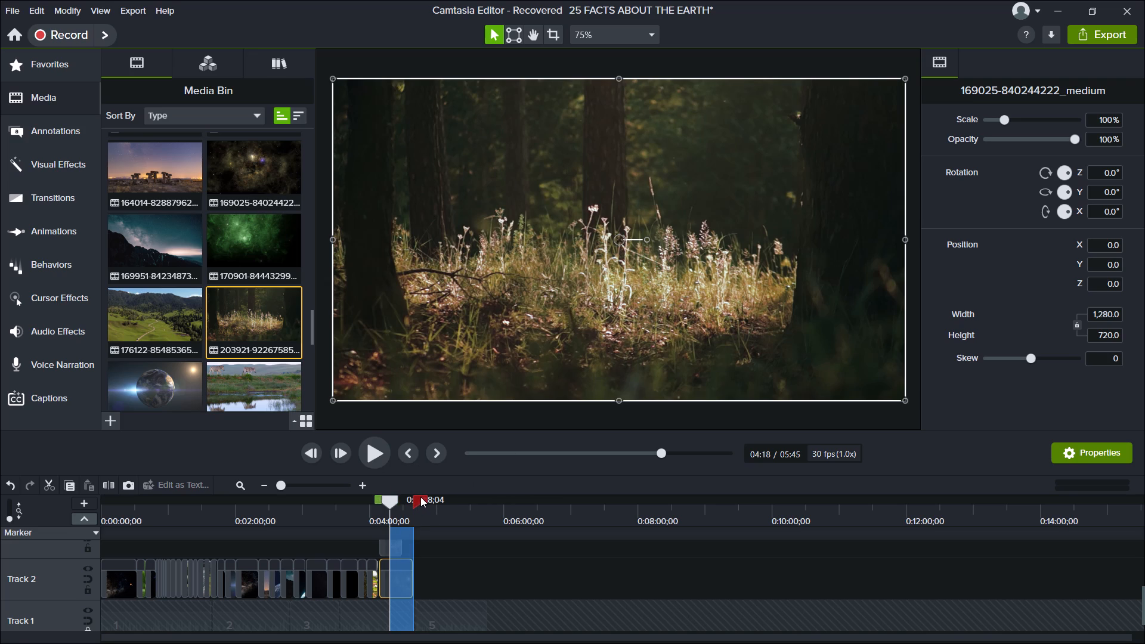
{"action": "key", "text": "BackSpace"}
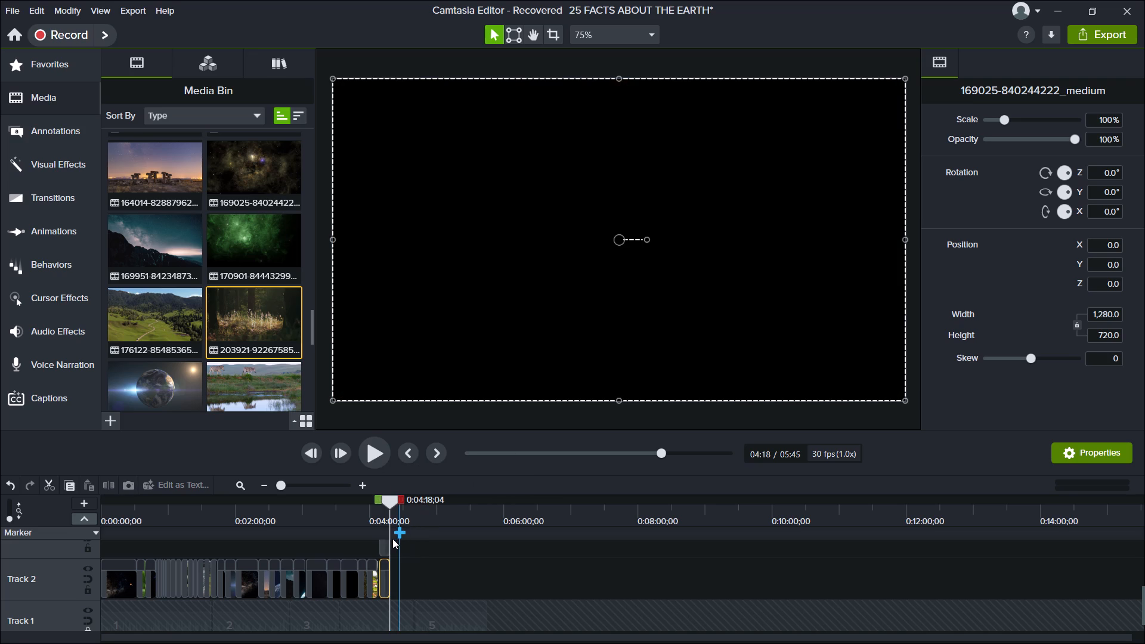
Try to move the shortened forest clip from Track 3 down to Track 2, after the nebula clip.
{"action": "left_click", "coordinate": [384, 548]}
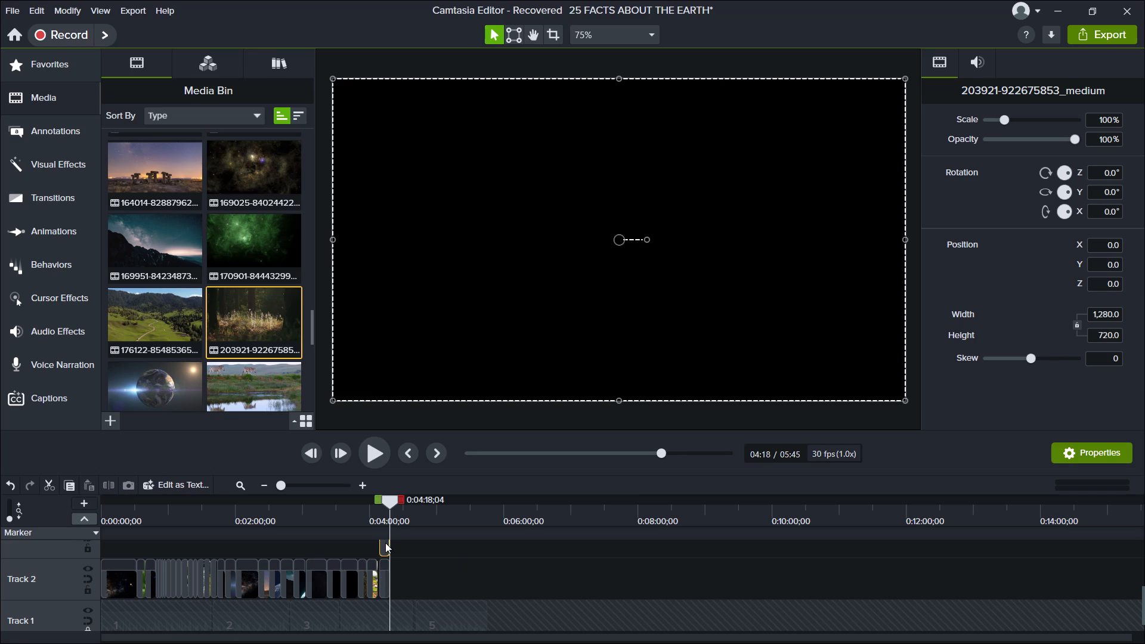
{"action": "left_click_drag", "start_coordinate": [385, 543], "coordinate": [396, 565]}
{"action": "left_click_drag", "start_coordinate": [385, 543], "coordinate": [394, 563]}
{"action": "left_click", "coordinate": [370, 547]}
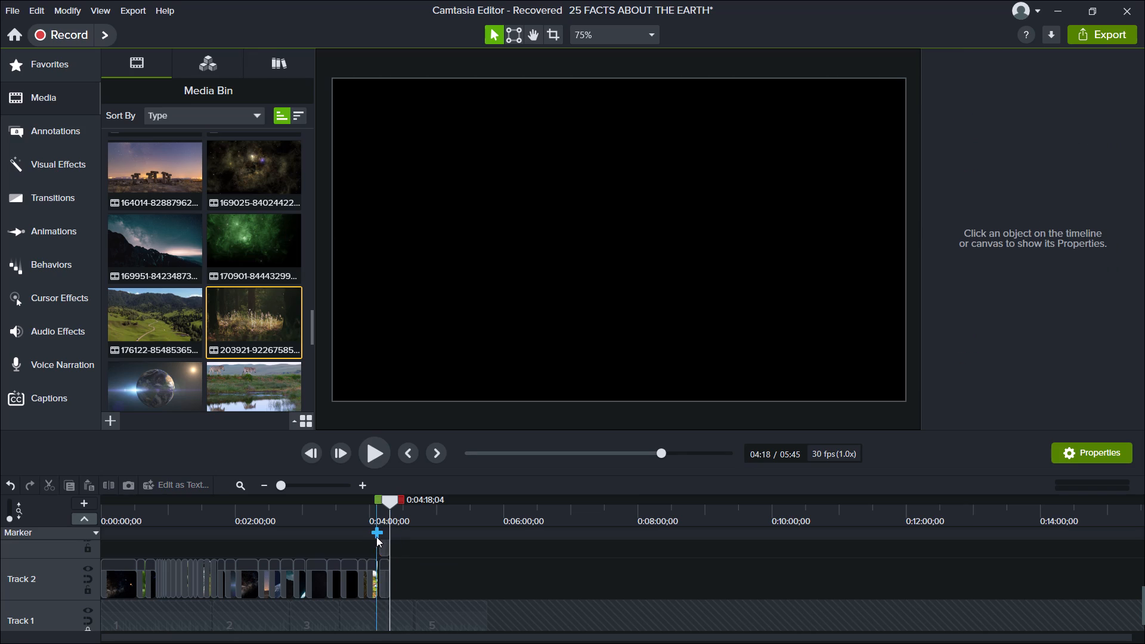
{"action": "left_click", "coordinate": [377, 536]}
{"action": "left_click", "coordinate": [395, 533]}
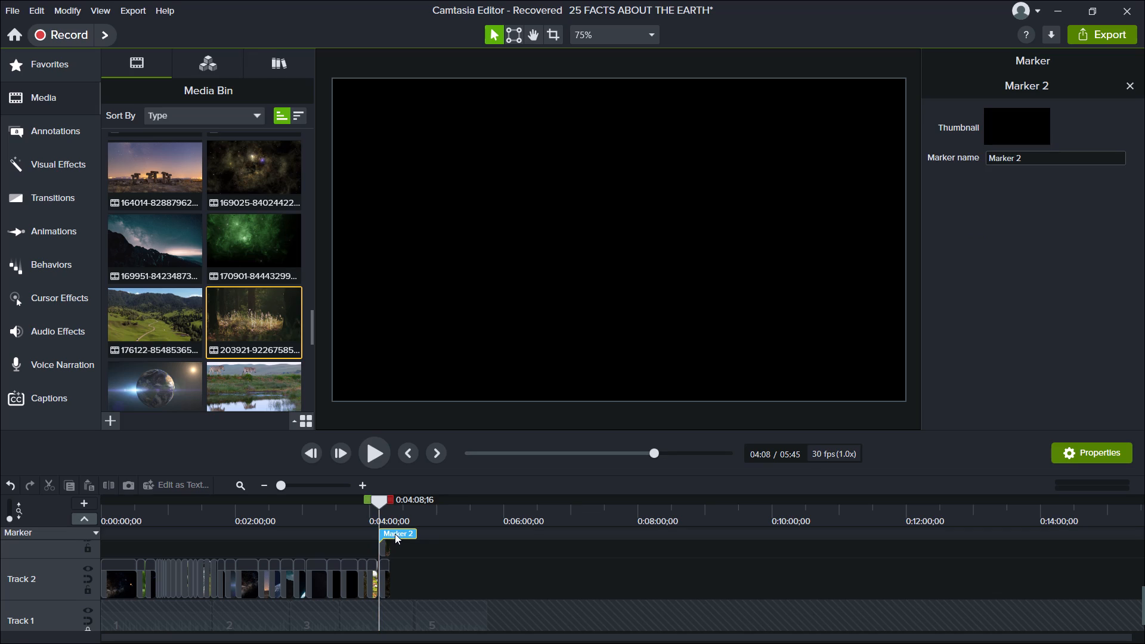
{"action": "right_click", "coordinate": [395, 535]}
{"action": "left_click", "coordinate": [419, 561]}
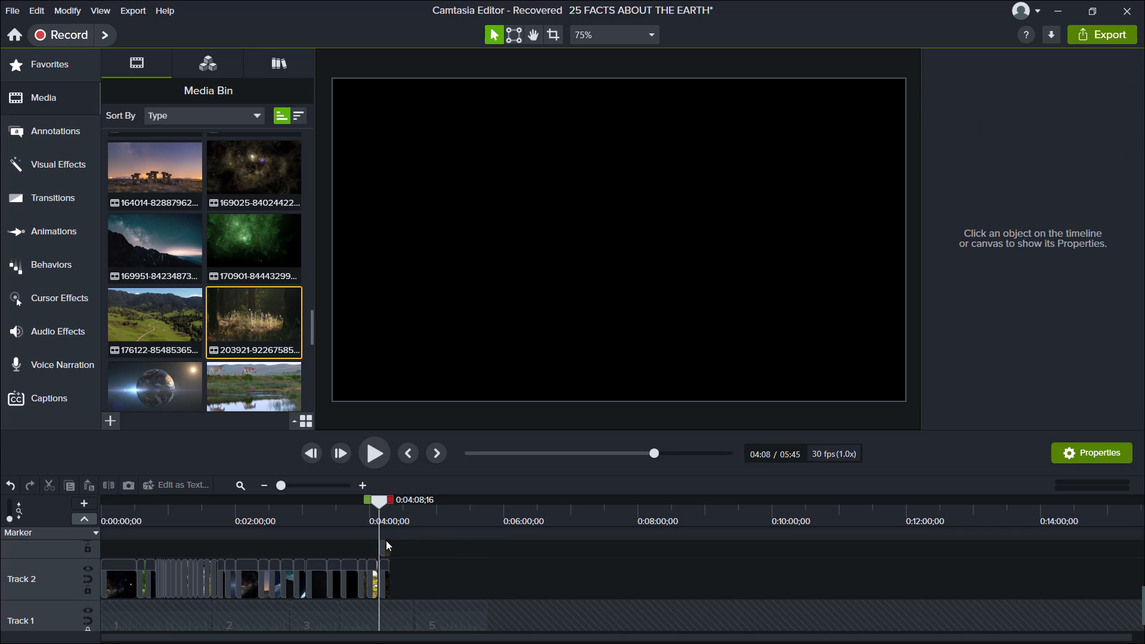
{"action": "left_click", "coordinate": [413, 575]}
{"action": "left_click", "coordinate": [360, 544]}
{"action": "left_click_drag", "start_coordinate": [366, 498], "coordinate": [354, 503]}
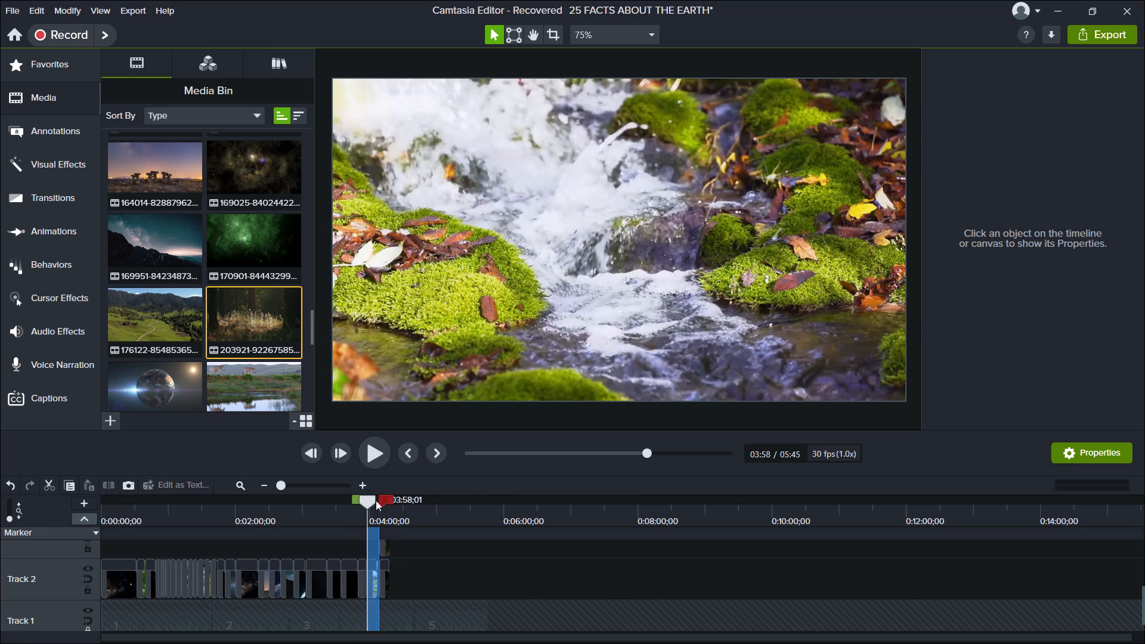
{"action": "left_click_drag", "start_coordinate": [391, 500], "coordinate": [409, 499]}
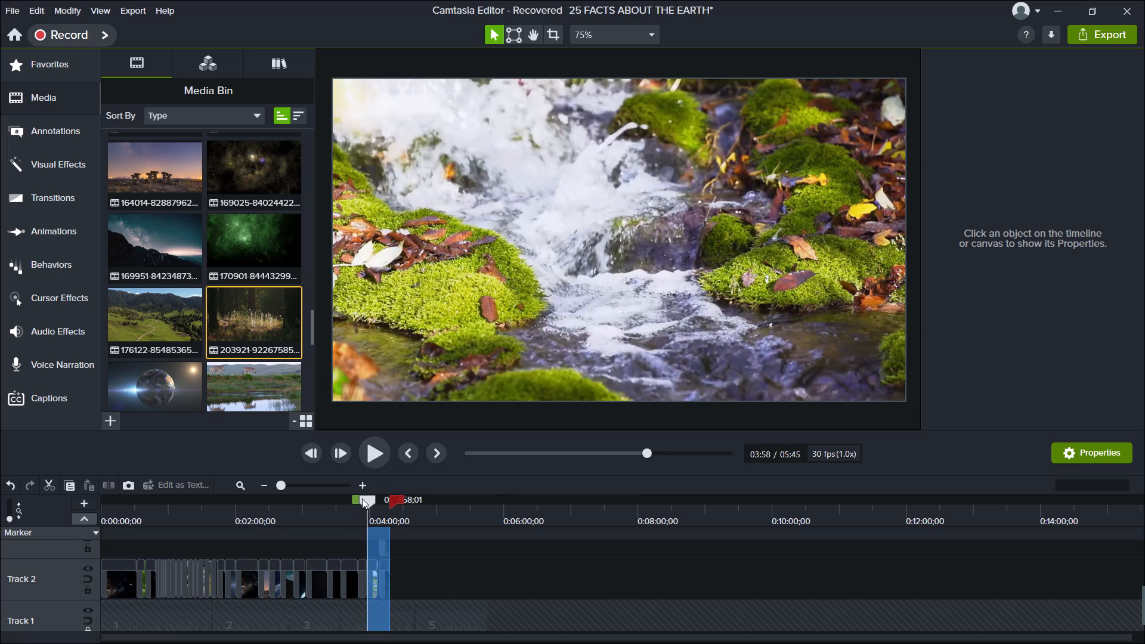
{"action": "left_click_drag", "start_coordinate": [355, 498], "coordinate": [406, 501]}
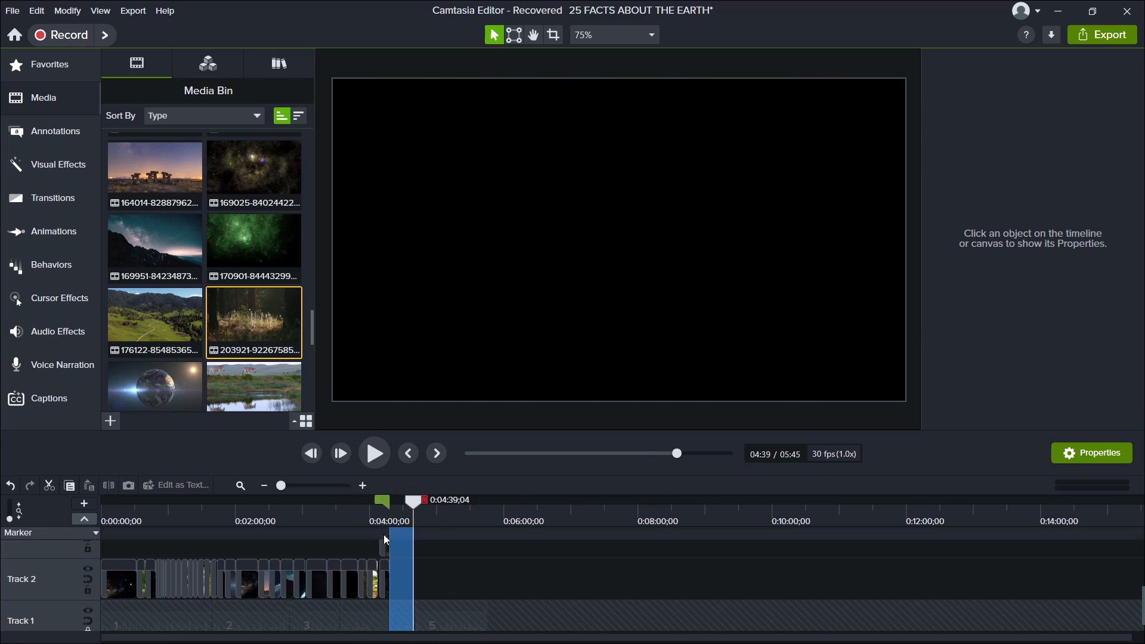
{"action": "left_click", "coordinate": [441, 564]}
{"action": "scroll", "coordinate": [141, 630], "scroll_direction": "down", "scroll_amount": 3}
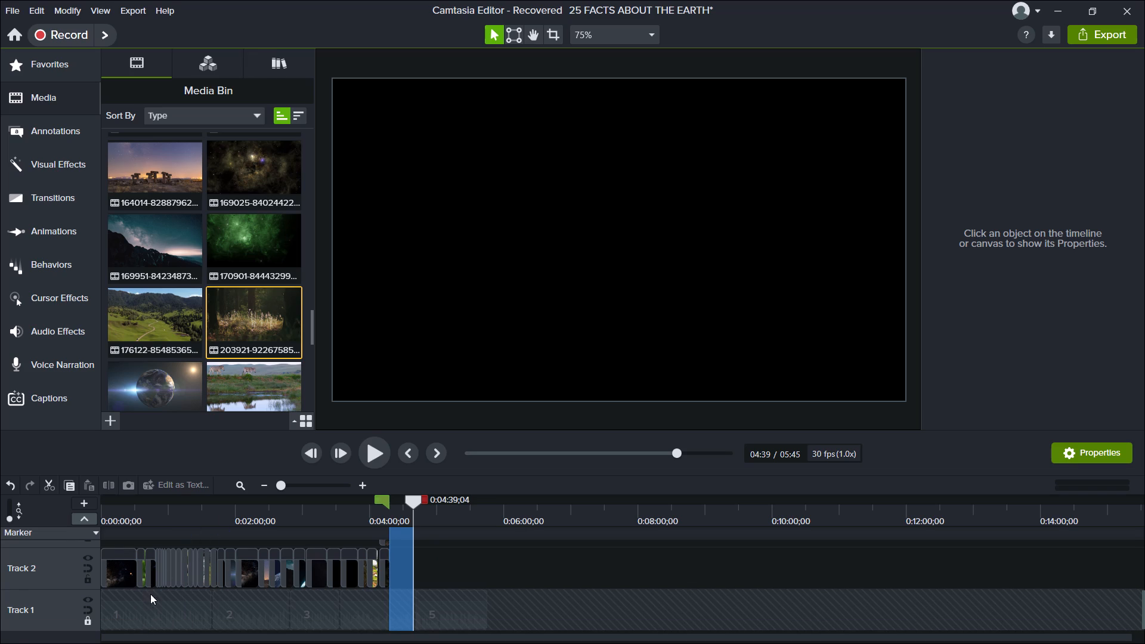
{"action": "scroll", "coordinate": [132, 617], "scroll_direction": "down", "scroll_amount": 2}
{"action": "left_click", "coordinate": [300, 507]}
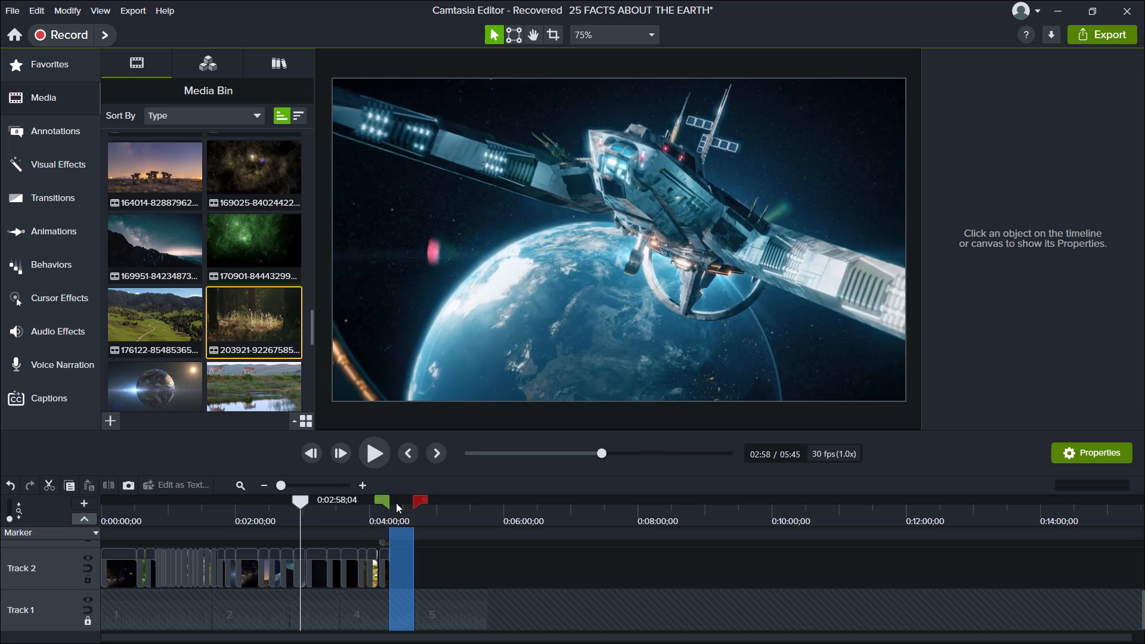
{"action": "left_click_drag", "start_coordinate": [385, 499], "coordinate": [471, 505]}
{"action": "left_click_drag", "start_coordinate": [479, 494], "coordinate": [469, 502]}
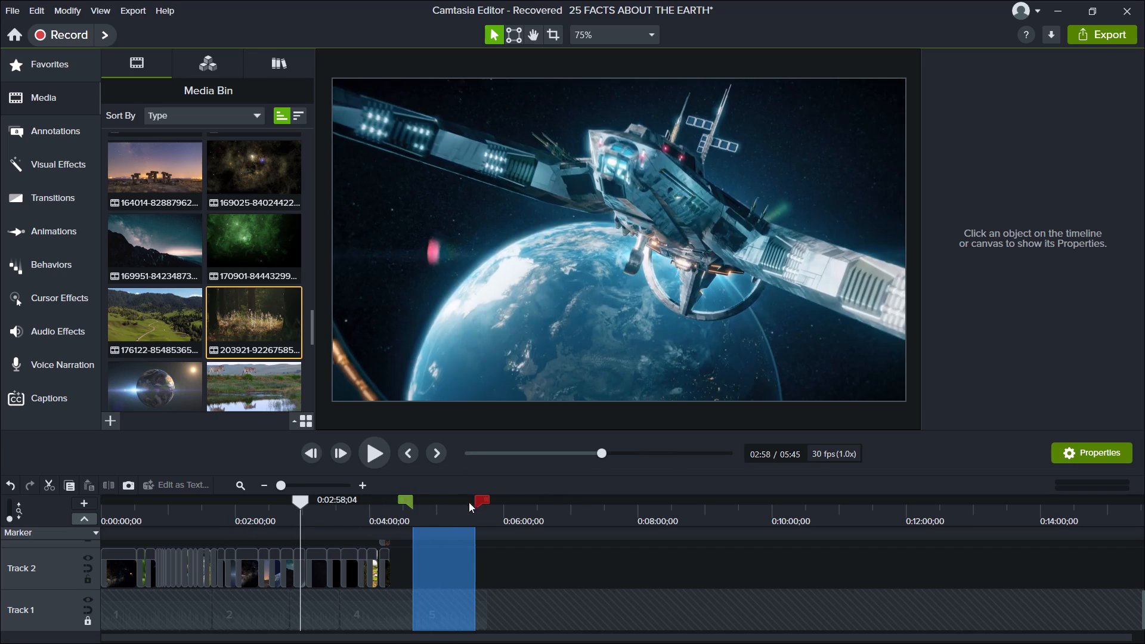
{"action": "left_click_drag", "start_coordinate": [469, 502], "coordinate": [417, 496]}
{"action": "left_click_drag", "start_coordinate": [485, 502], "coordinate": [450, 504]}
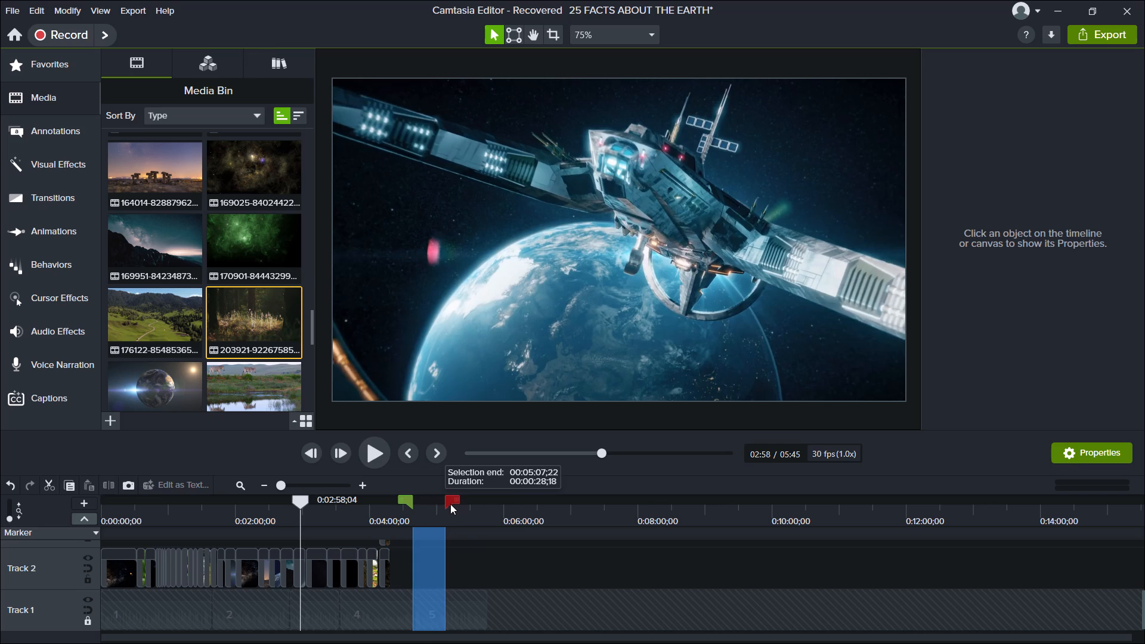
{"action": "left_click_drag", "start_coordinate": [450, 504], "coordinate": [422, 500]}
Undo the recent edits back through the range deletion that shortened the forest and nebula clips.
{"action": "scroll", "coordinate": [401, 564], "scroll_direction": "up", "scroll_amount": 2}
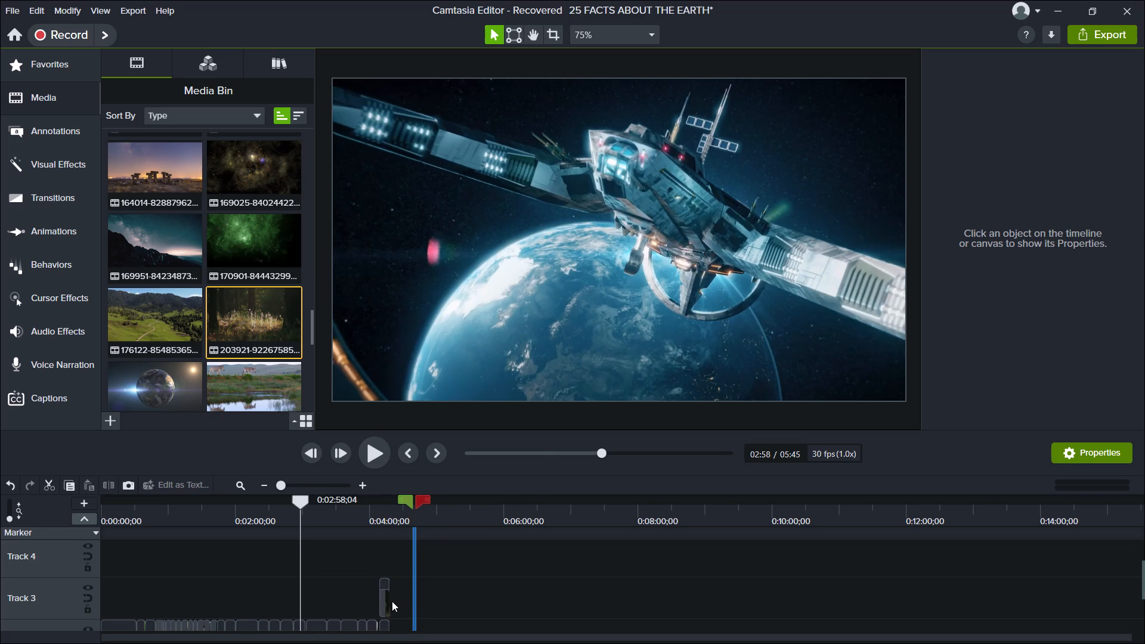
{"action": "left_click", "coordinate": [17, 486]}
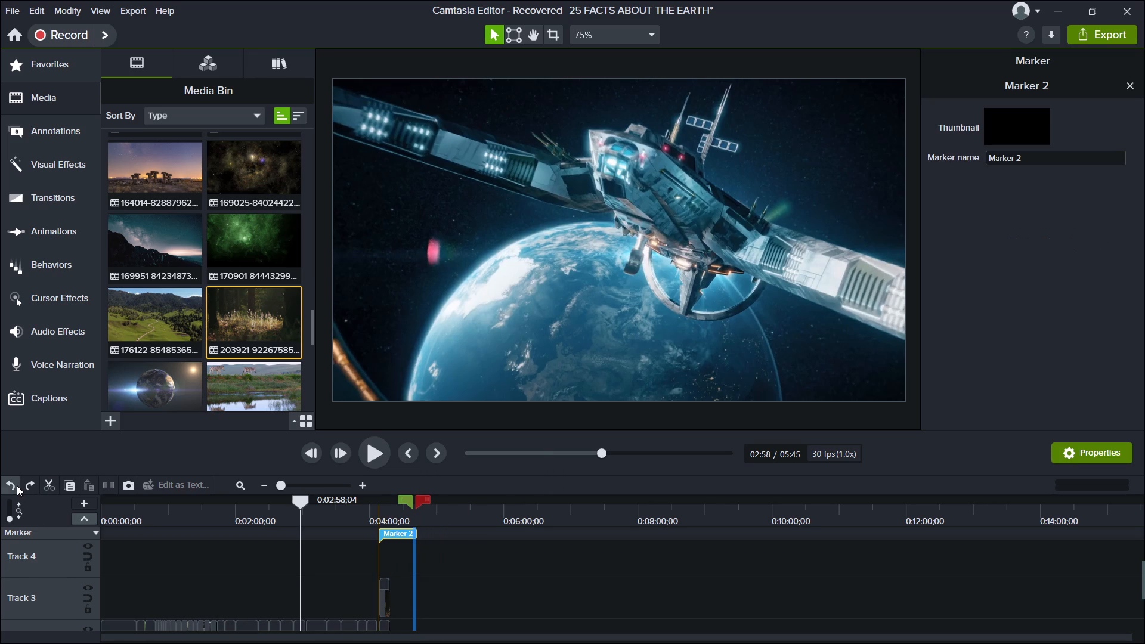
{"action": "left_click", "coordinate": [17, 485]}
{"action": "scroll", "coordinate": [17, 485], "scroll_direction": "down", "scroll_amount": 1}
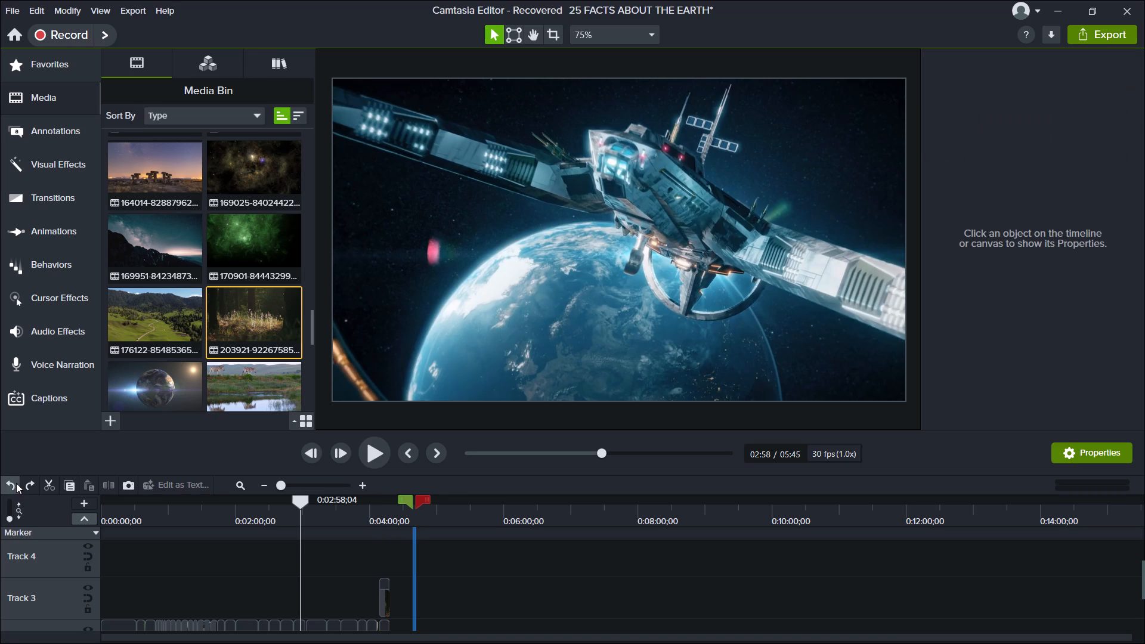
{"action": "left_click", "coordinate": [8, 480]}
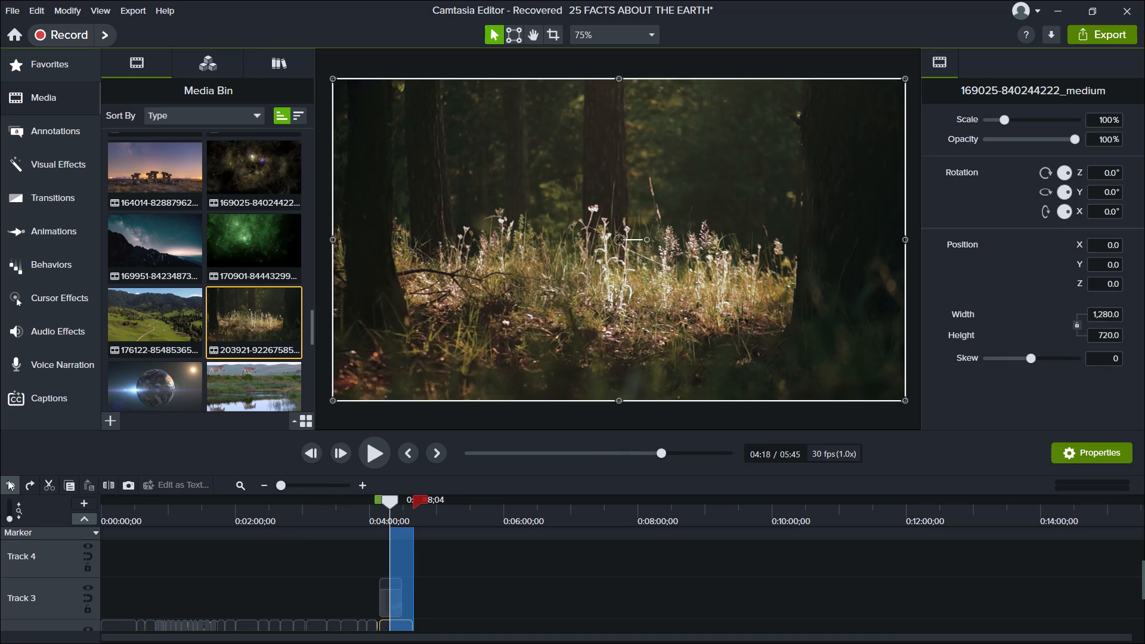
{"action": "scroll", "coordinate": [180, 516], "scroll_direction": "down", "scroll_amount": 1}
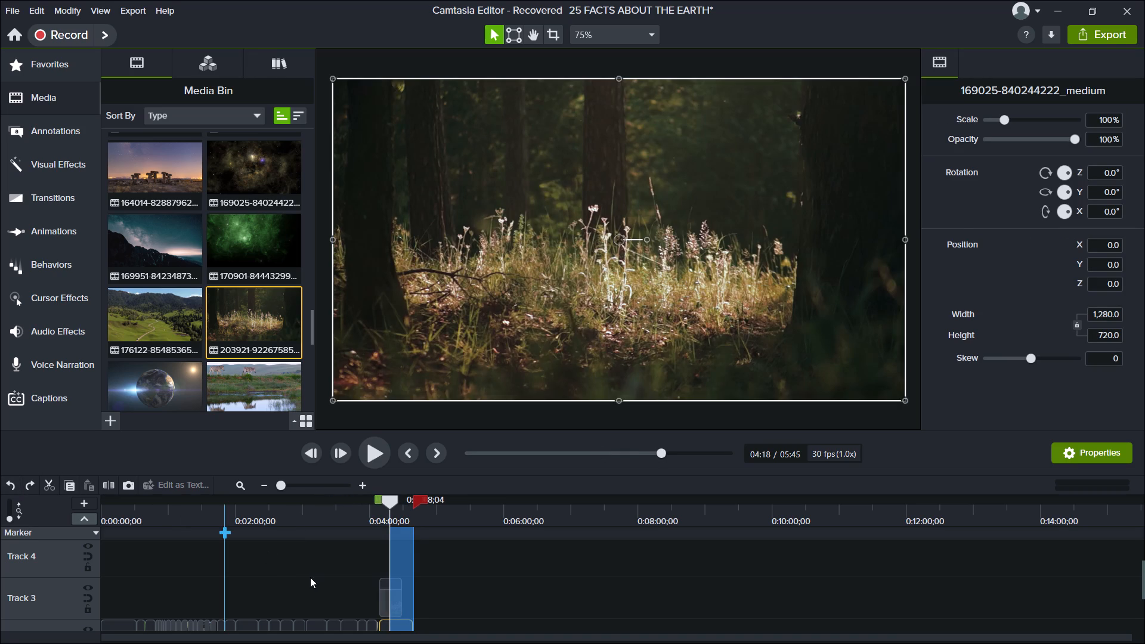
{"action": "left_click", "coordinate": [310, 577]}
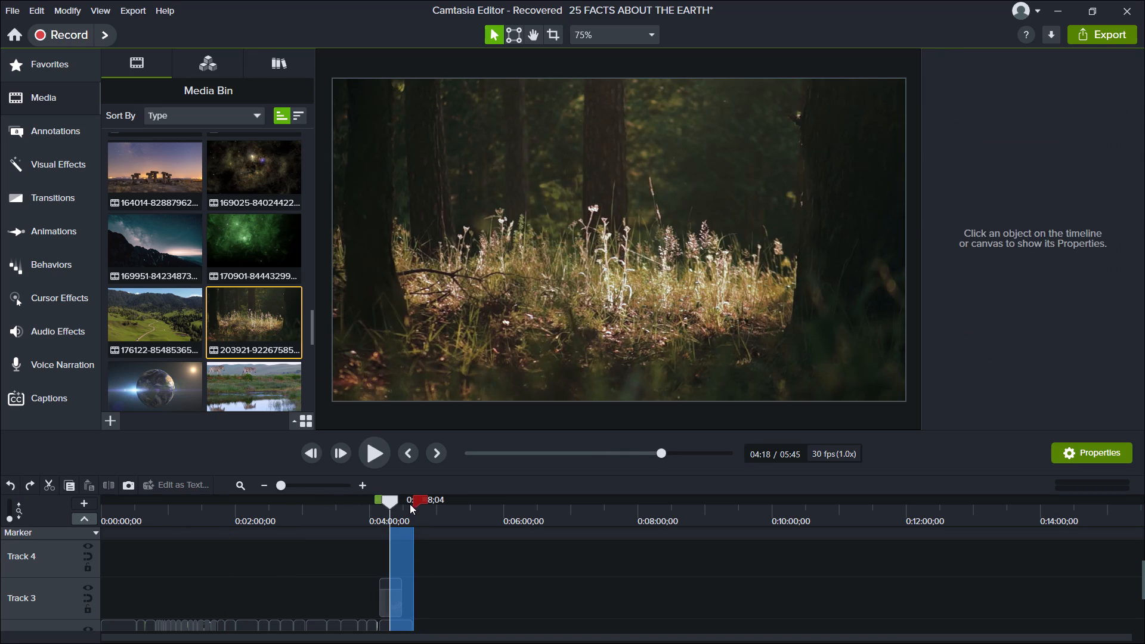
With Track 2 temporarily locked, delete the range from 0:04:18;04 to 0:04:41;02 so only the forest clip on Track 3 is trimmed.
{"action": "left_click_drag", "start_coordinate": [417, 499], "coordinate": [391, 500]}
{"action": "scroll", "coordinate": [394, 523], "scroll_direction": "down", "scroll_amount": 3}
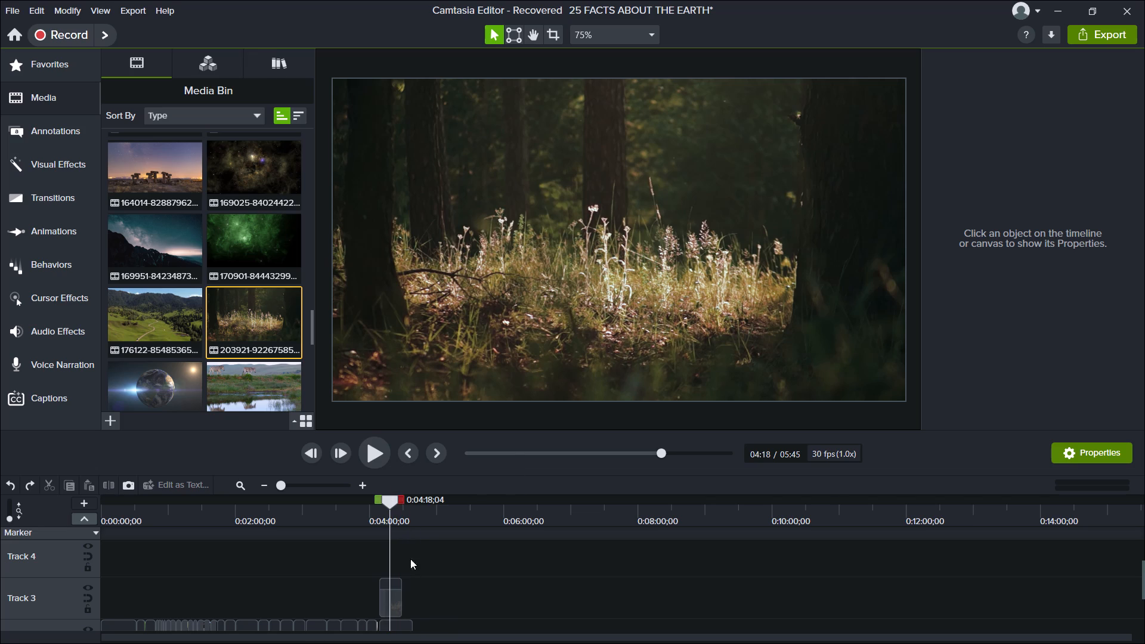
{"action": "scroll", "coordinate": [435, 615], "scroll_direction": "down", "scroll_amount": 1}
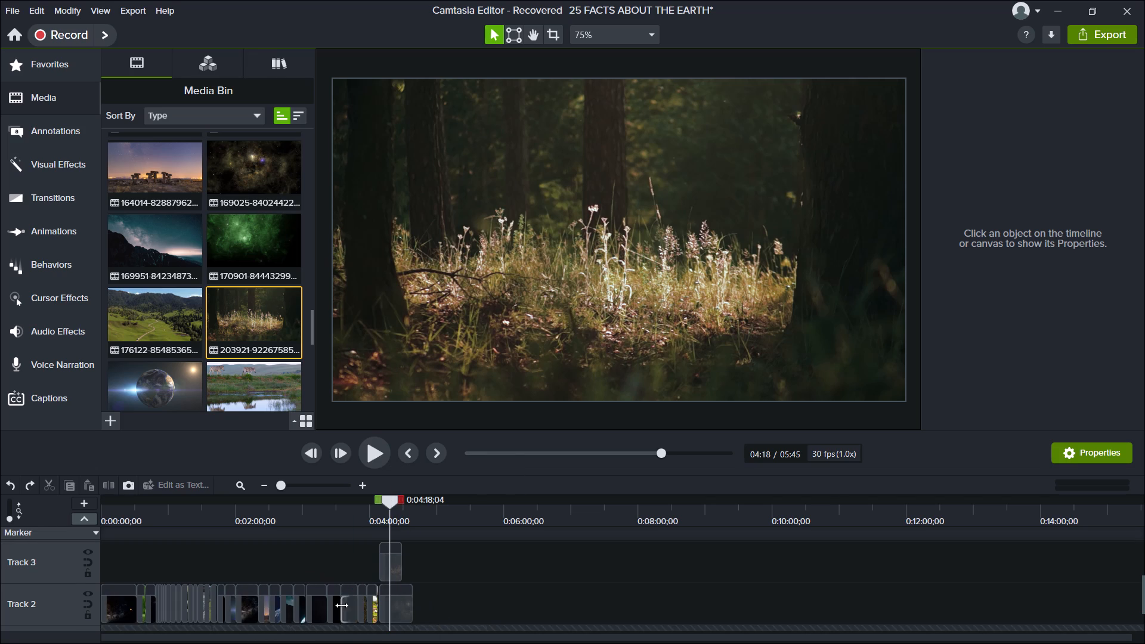
{"action": "left_click", "coordinate": [88, 617]}
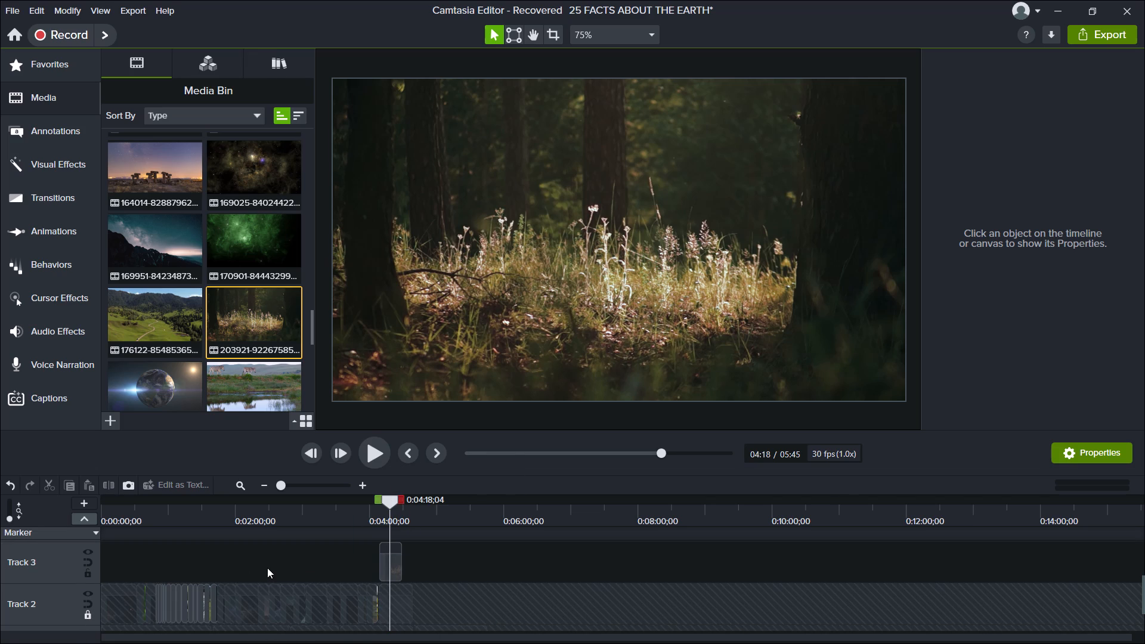
{"action": "left_click", "coordinate": [392, 561]}
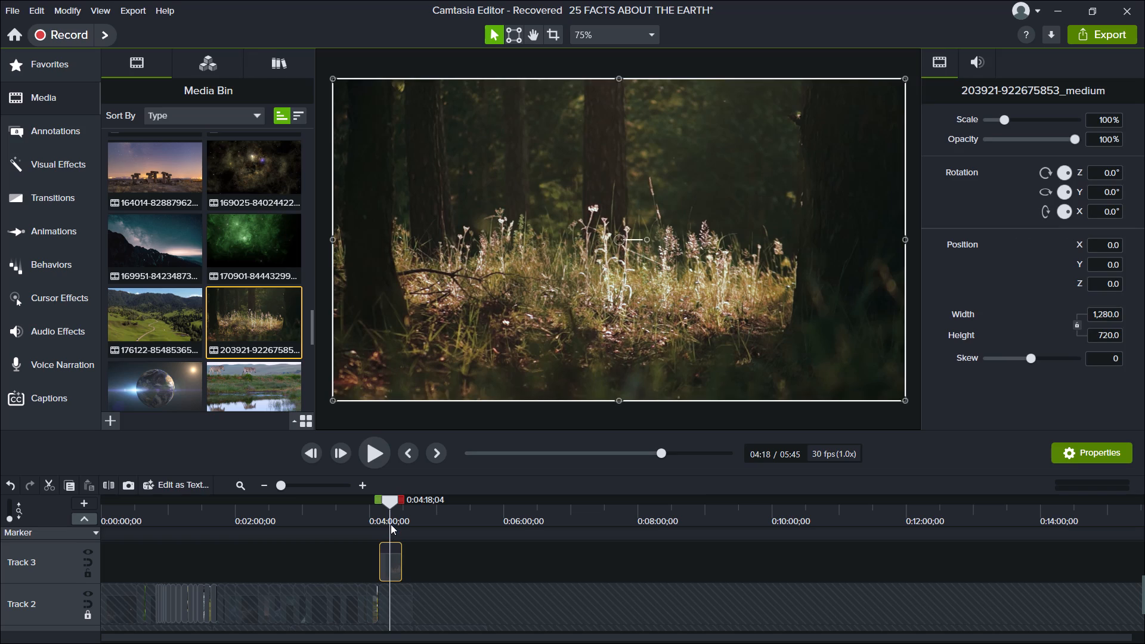
{"action": "left_click_drag", "start_coordinate": [401, 497], "coordinate": [404, 497]}
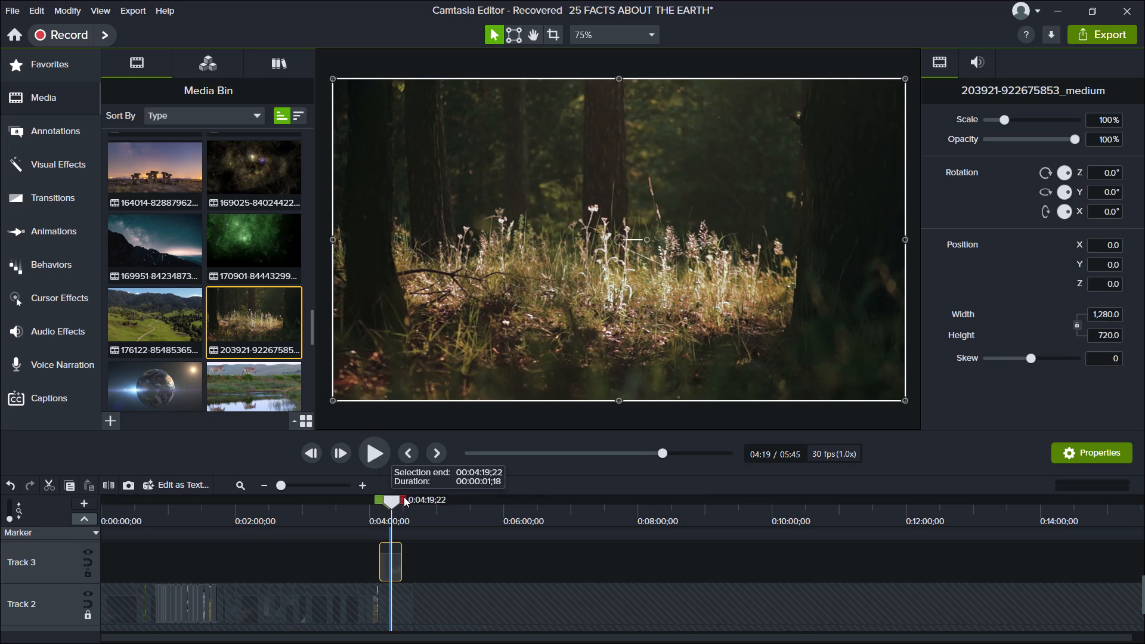
{"action": "left_click_drag", "start_coordinate": [404, 497], "coordinate": [427, 499]}
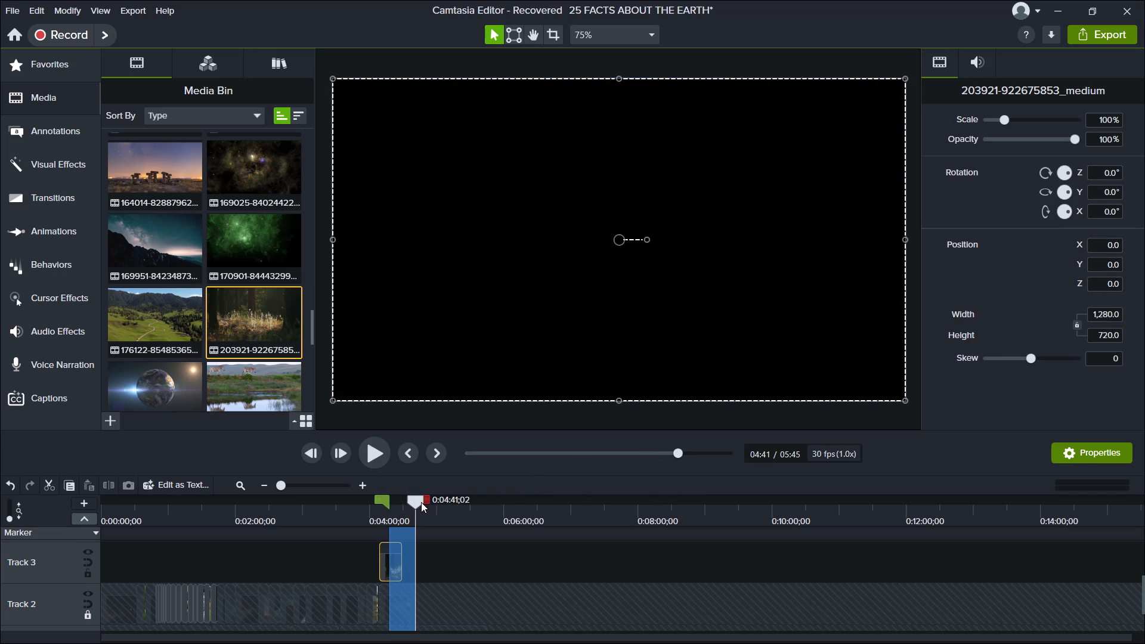
{"action": "key", "text": "BackSpace"}
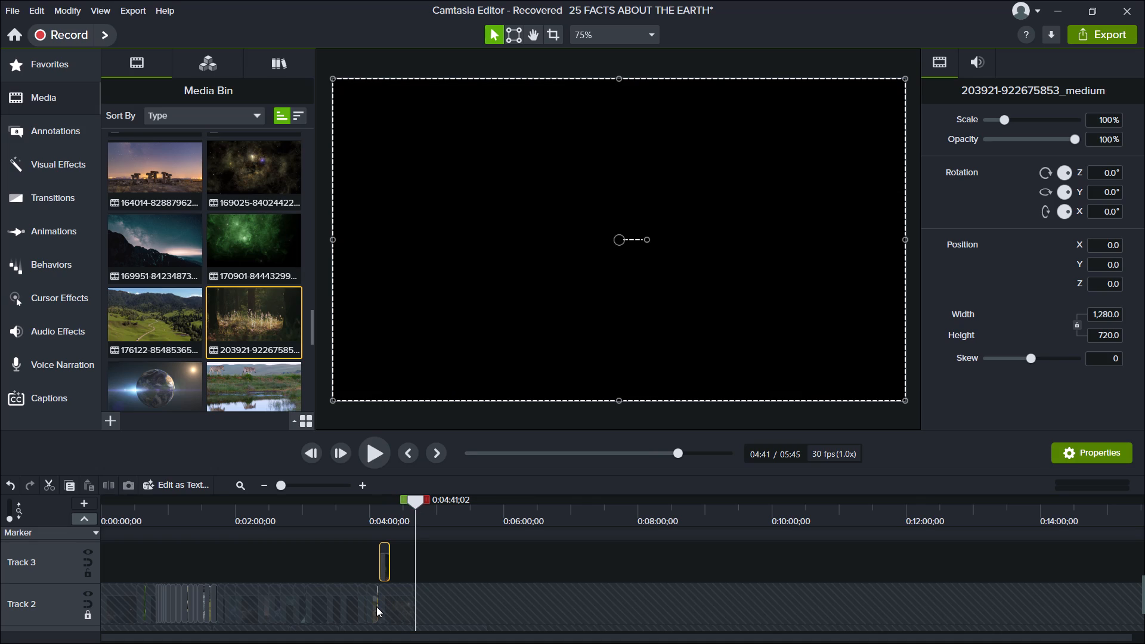
{"action": "left_click", "coordinate": [85, 617]}
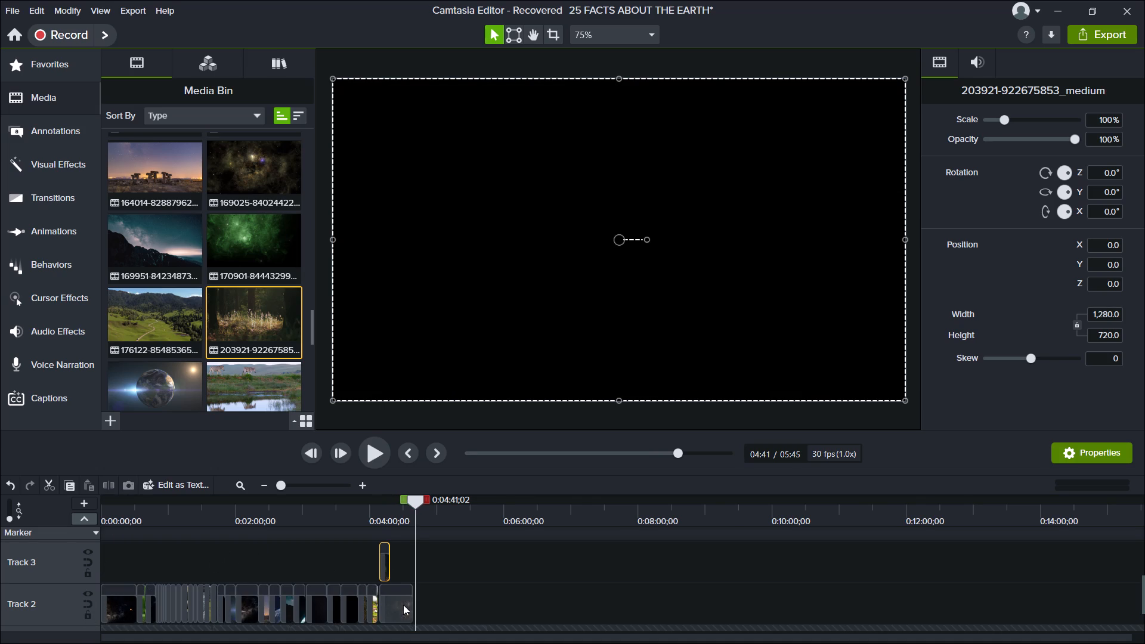
Play the timeline from about 0:03:49 to review the narration through the nebula clip, stopping at about 0:04:30.
{"action": "left_click", "coordinate": [404, 605]}
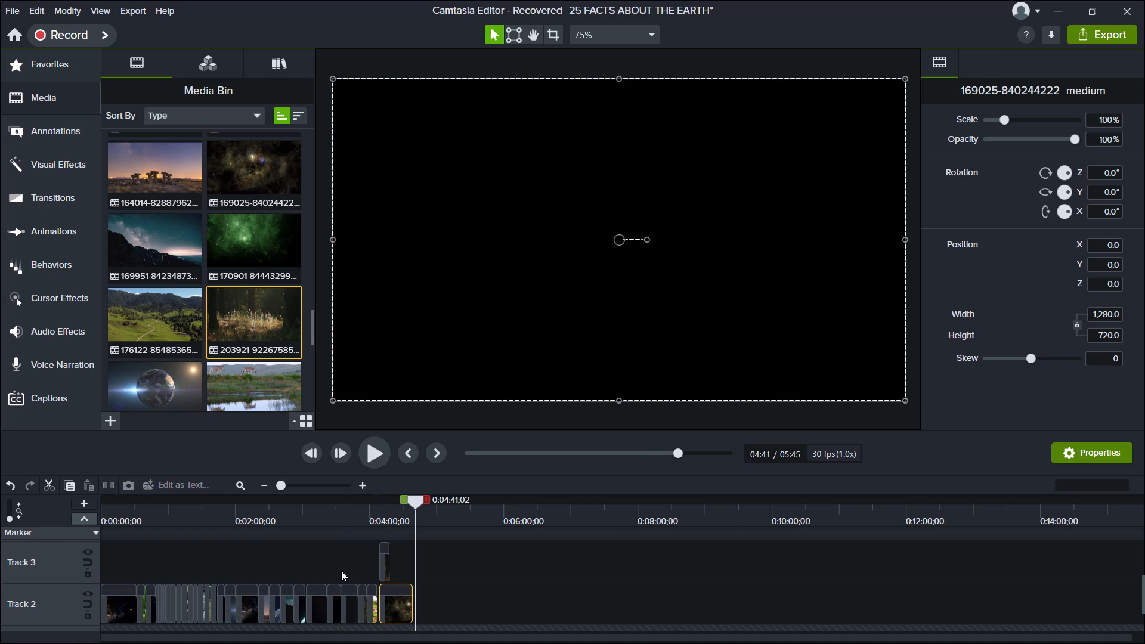
{"action": "left_click", "coordinate": [339, 564]}
{"action": "left_click_drag", "start_coordinate": [411, 500], "coordinate": [375, 502]}
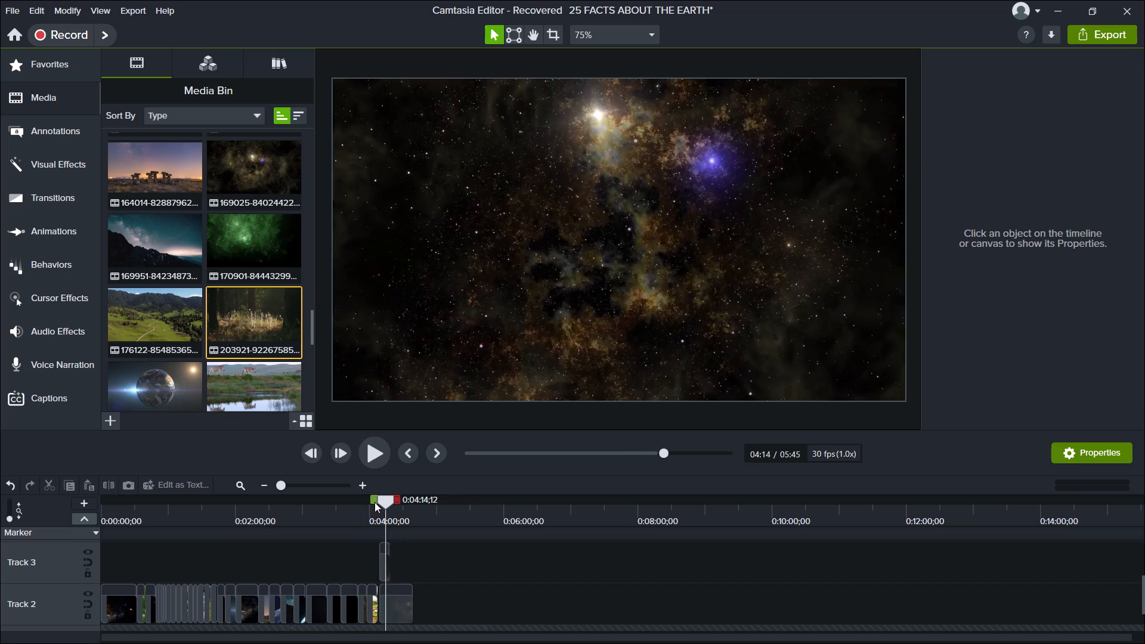
{"action": "left_click_drag", "start_coordinate": [375, 502], "coordinate": [354, 503]}
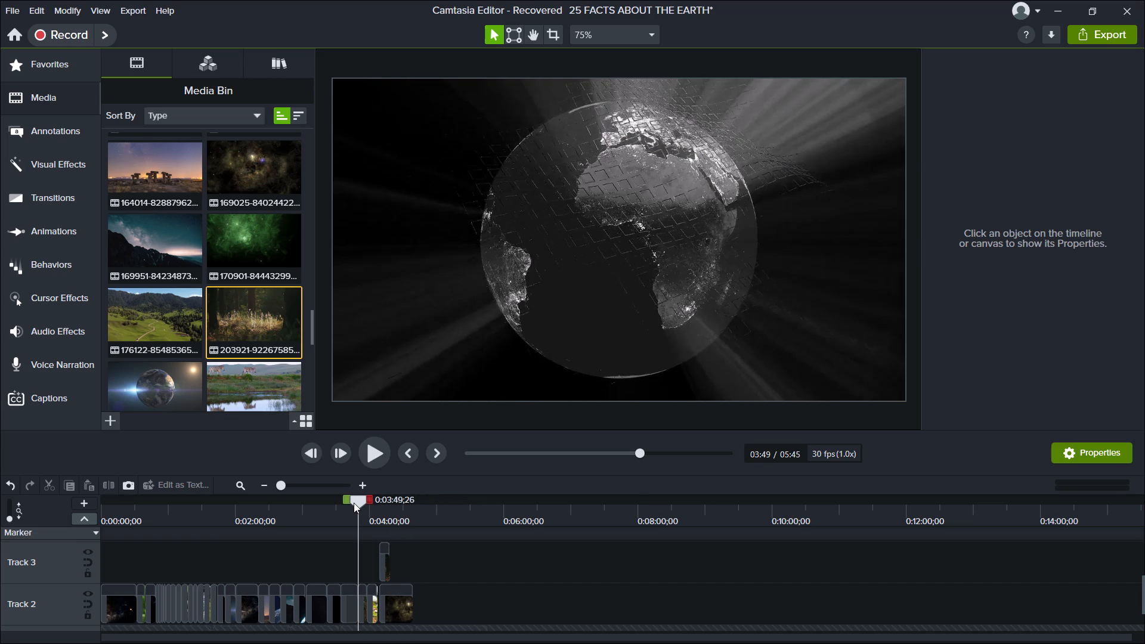
{"action": "key", "text": "Left"}
{"action": "key", "text": "space"}
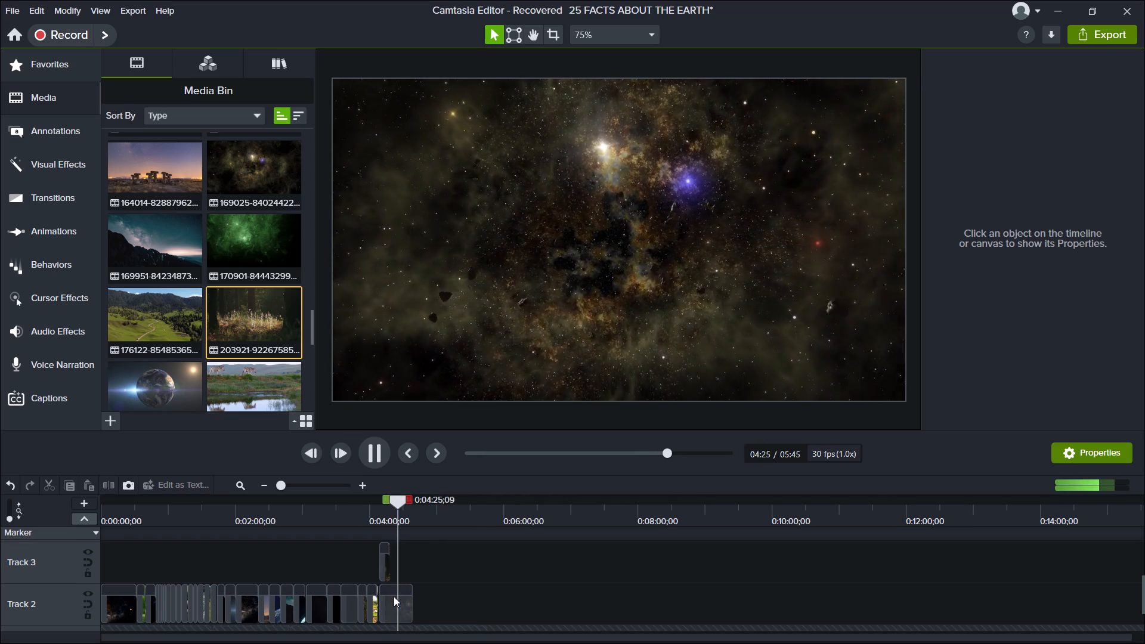
{"action": "left_click", "coordinate": [391, 581]}
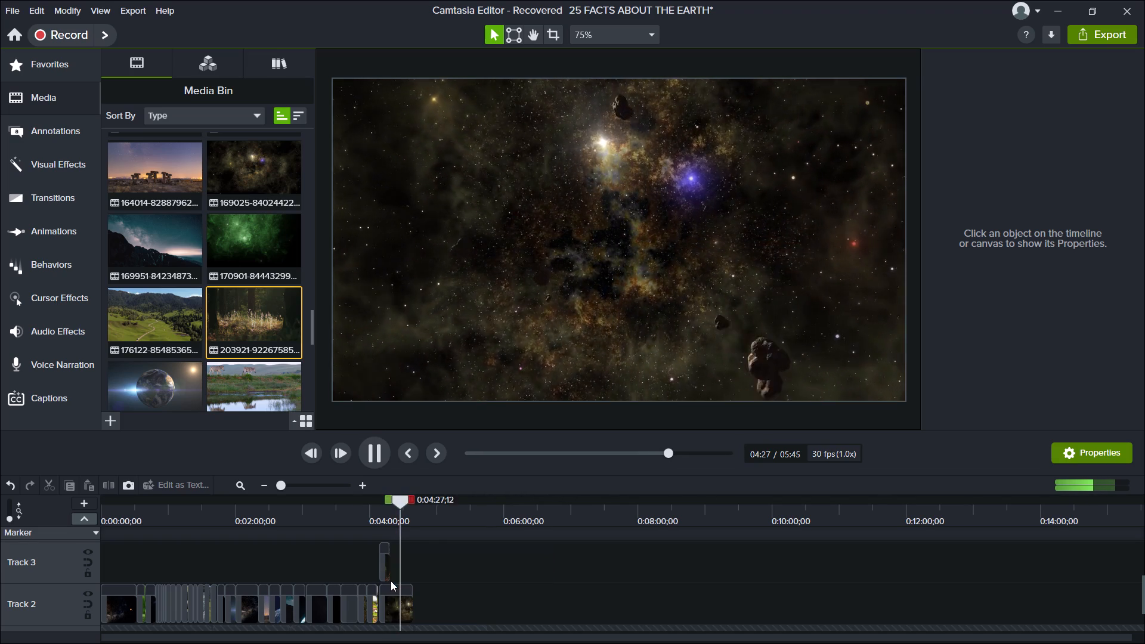
{"action": "left_click", "coordinate": [379, 452]}
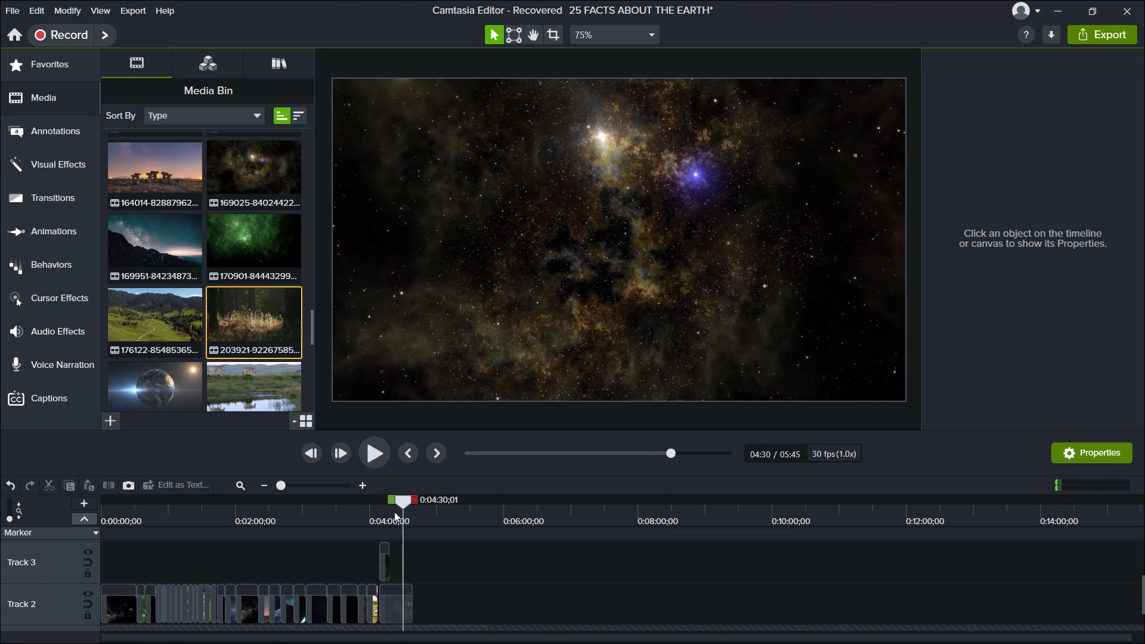
Trim the end of the nebula clip on Track 2 by deleting the range from 0:04:17;07 to 0:04:39;04.
{"action": "left_click_drag", "start_coordinate": [404, 499], "coordinate": [400, 503]}
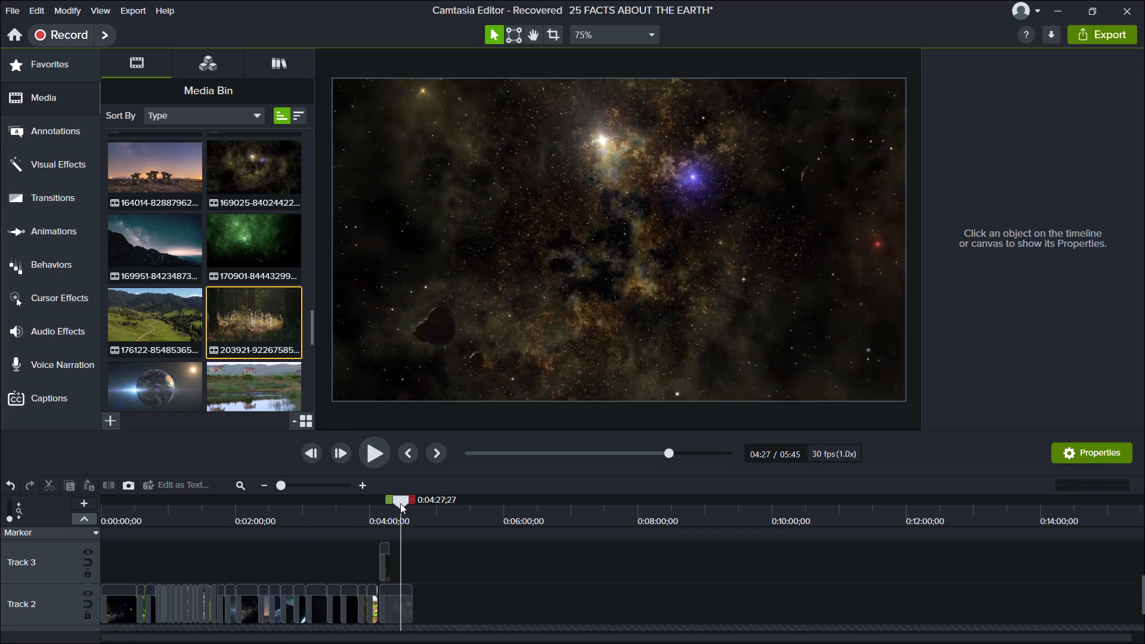
{"action": "left_click_drag", "start_coordinate": [400, 503], "coordinate": [389, 510]}
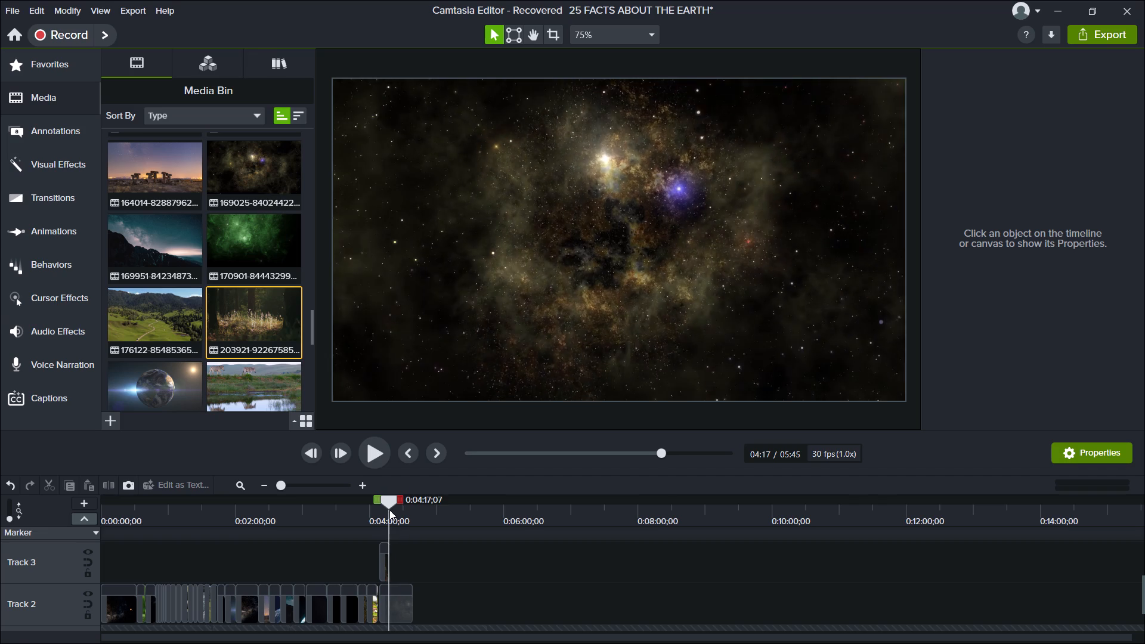
{"action": "left_click_drag", "start_coordinate": [389, 510], "coordinate": [389, 510]}
{"action": "left_click", "coordinate": [400, 606]}
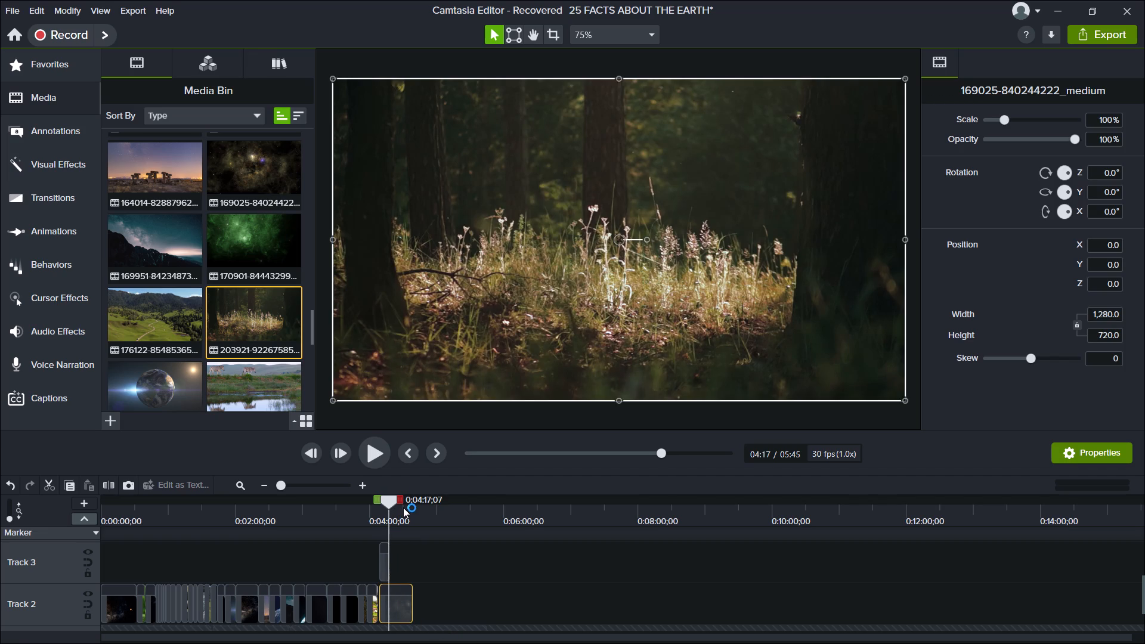
{"action": "left_click_drag", "start_coordinate": [401, 501], "coordinate": [436, 505]}
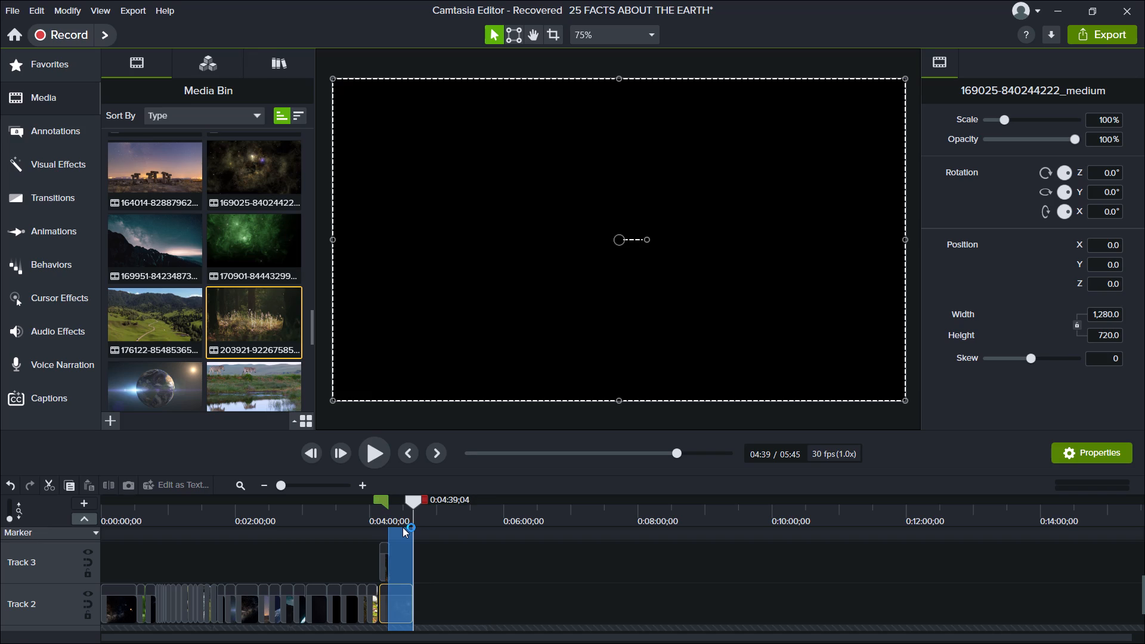
{"action": "key", "text": "BackSpace"}
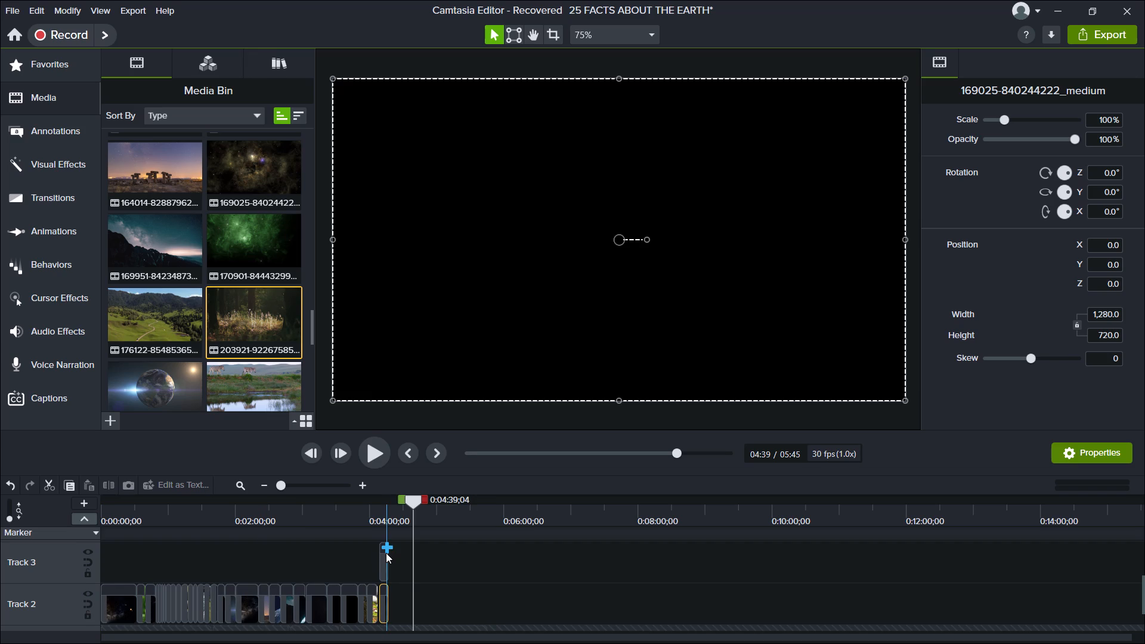
{"action": "left_click_drag", "start_coordinate": [386, 553], "coordinate": [394, 556]}
{"action": "left_click", "coordinate": [91, 569]}
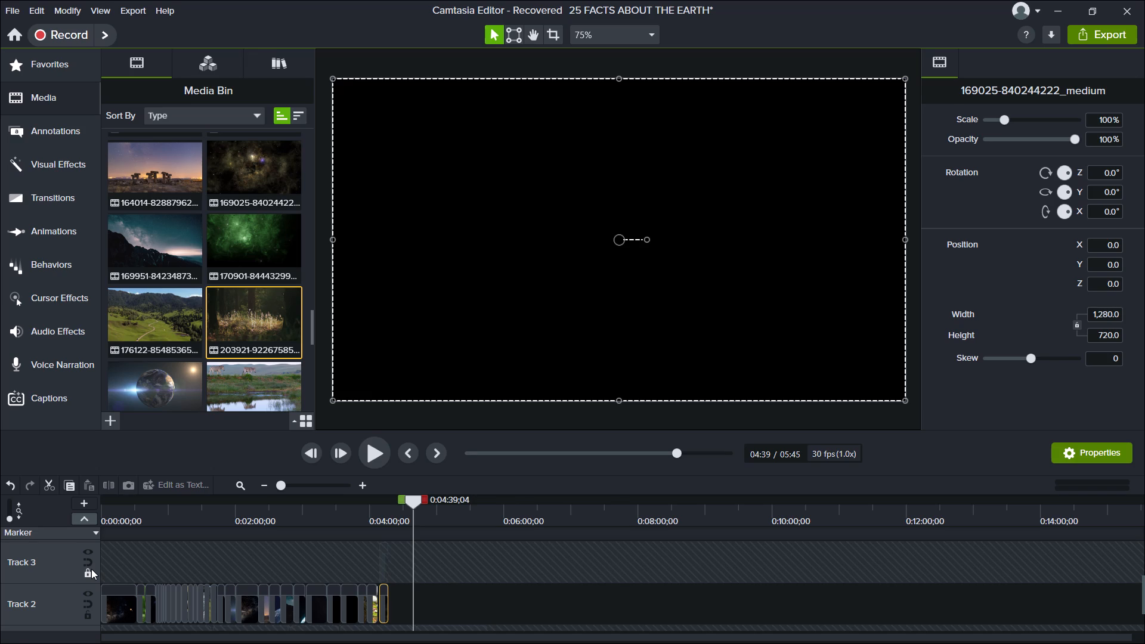
{"action": "left_click", "coordinate": [91, 569]}
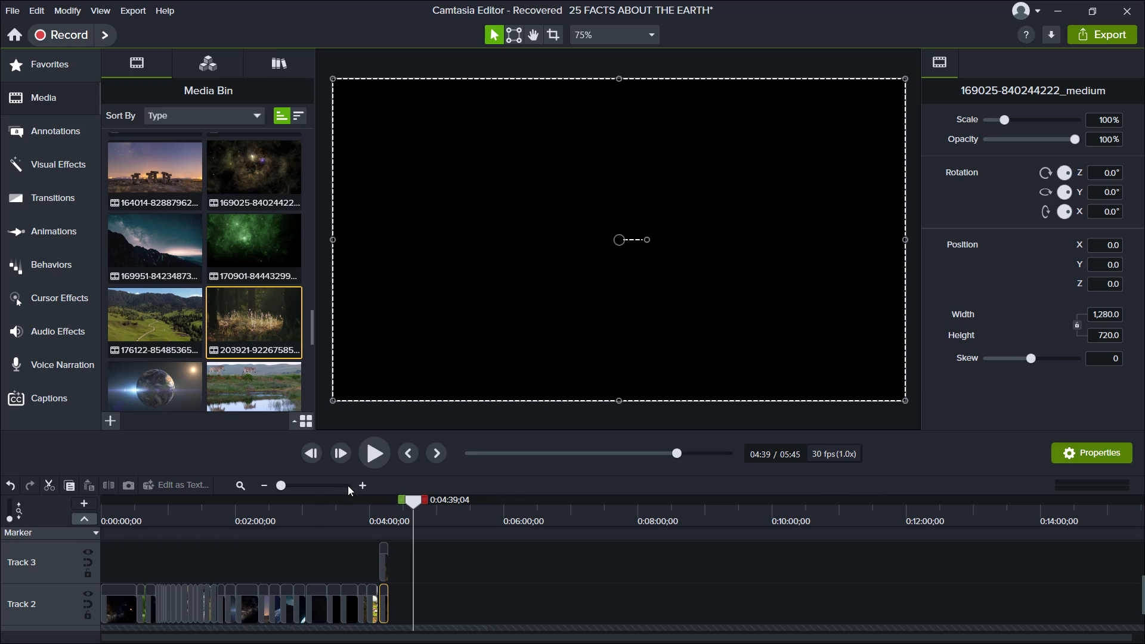
{"action": "left_click", "coordinate": [366, 484]}
{"action": "left_click", "coordinate": [366, 484]}
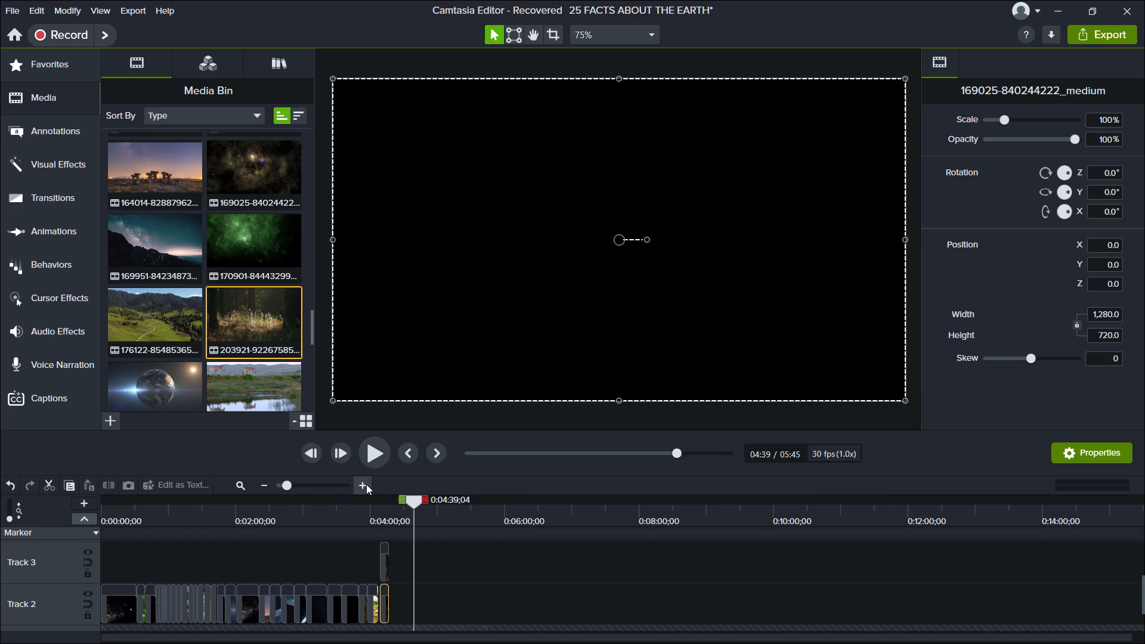
{"action": "left_click", "coordinate": [366, 484]}
{"action": "left_click", "coordinate": [366, 484]}
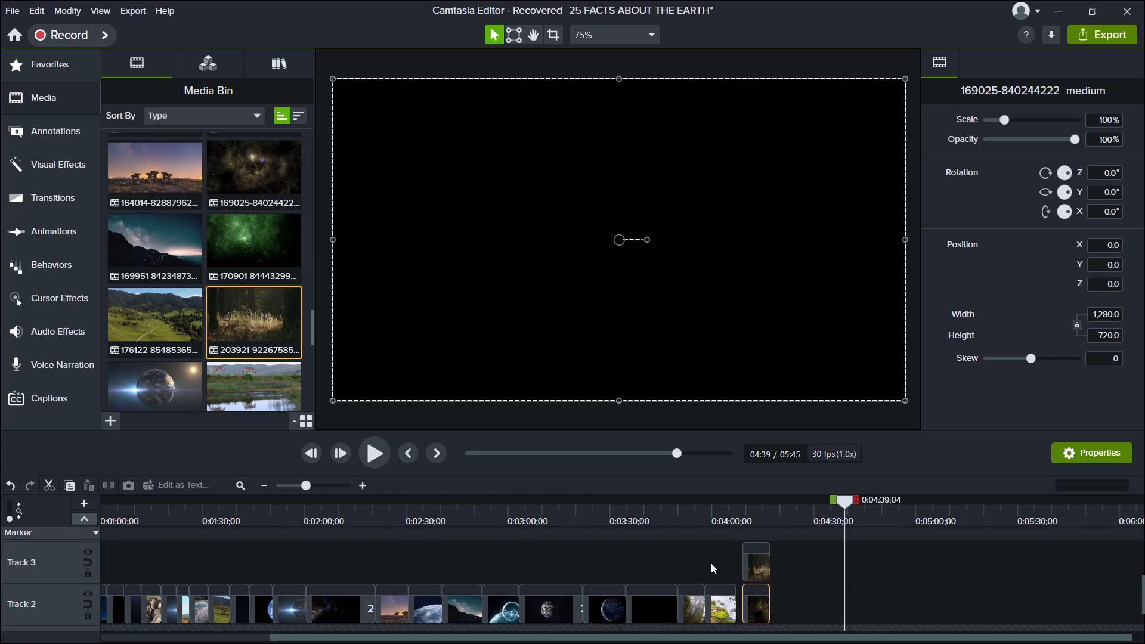
{"action": "left_click_drag", "start_coordinate": [754, 562], "coordinate": [777, 604]}
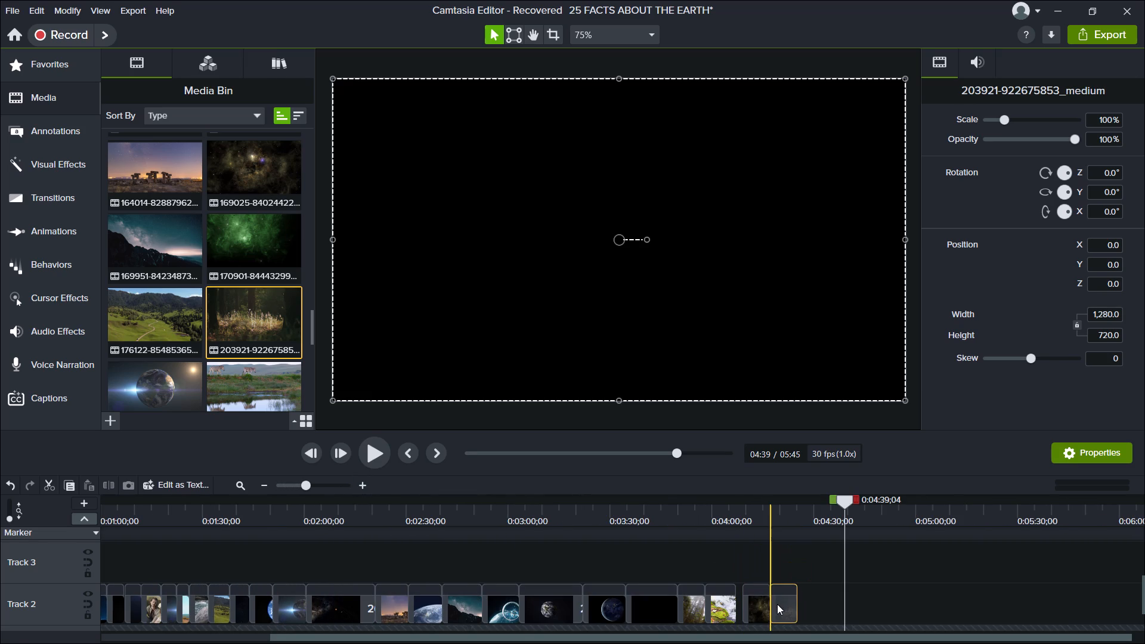
{"action": "left_click_drag", "start_coordinate": [777, 604], "coordinate": [776, 604]}
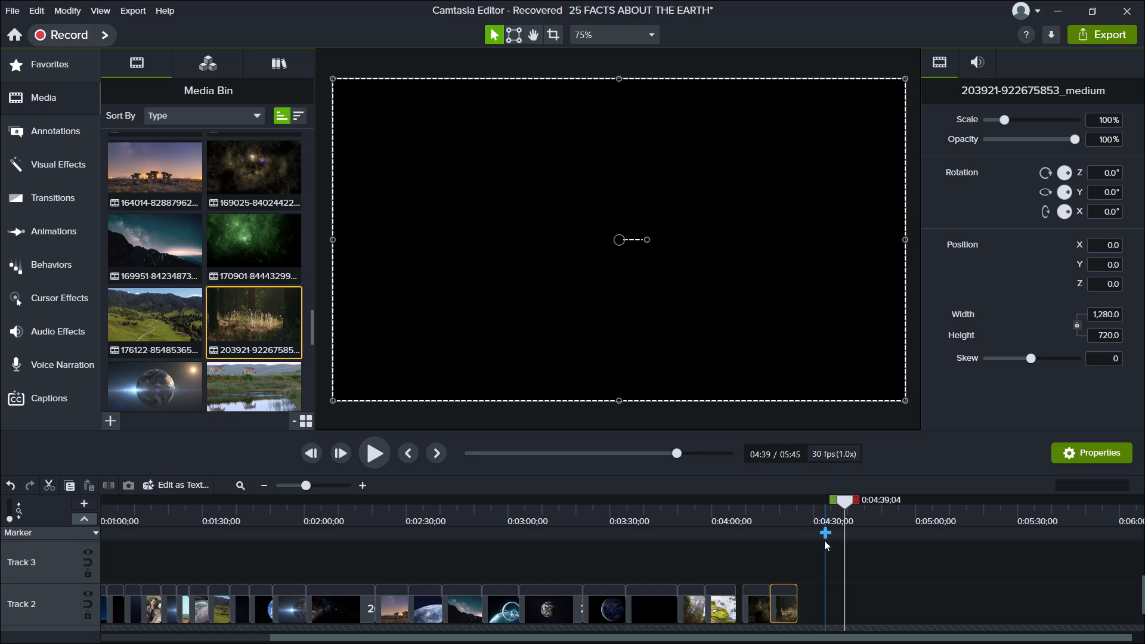
Slide the nebula and forest clips earlier on Track 2 to close the gaps after the mossy stream clip.
{"action": "left_click", "coordinate": [723, 561]}
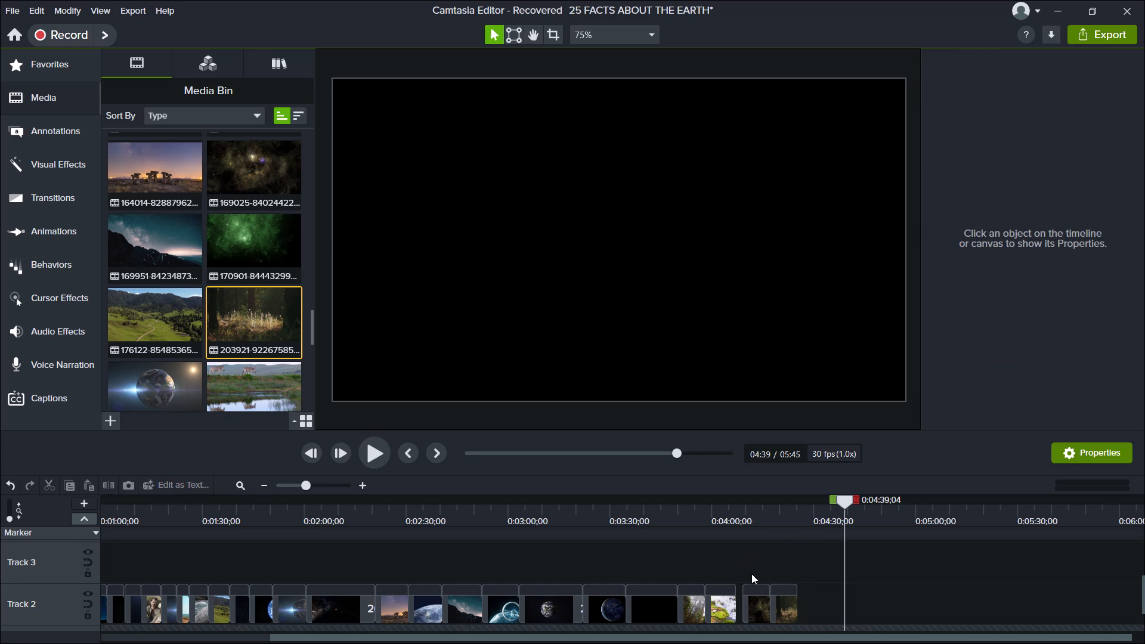
{"action": "left_click", "coordinate": [751, 595]}
{"action": "left_click", "coordinate": [757, 610]}
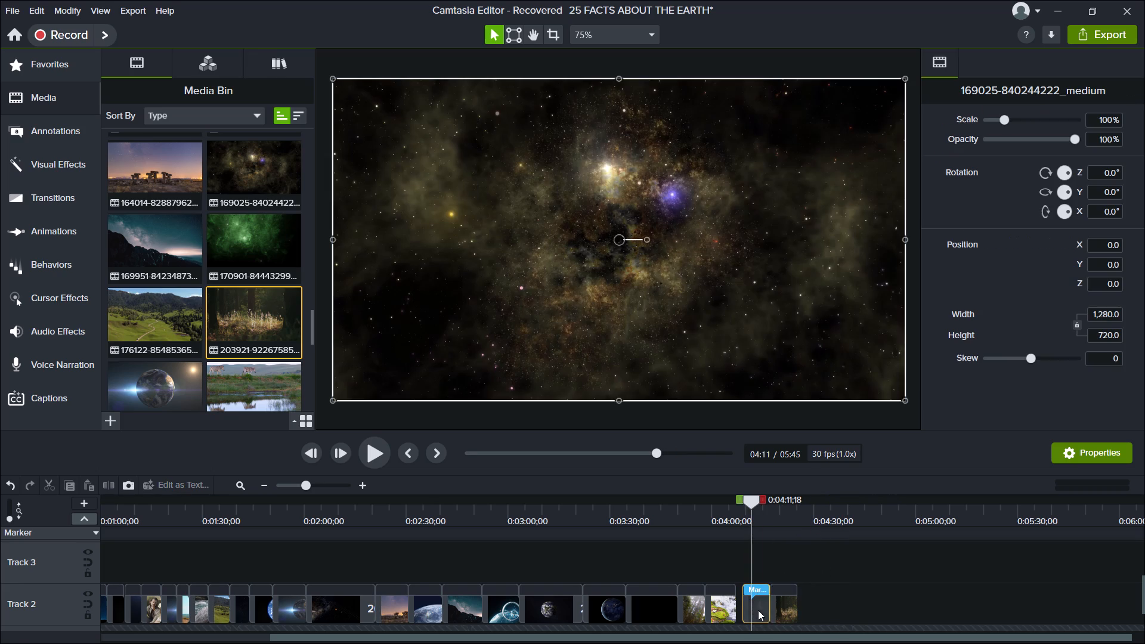
{"action": "left_click_drag", "start_coordinate": [757, 608], "coordinate": [741, 606]}
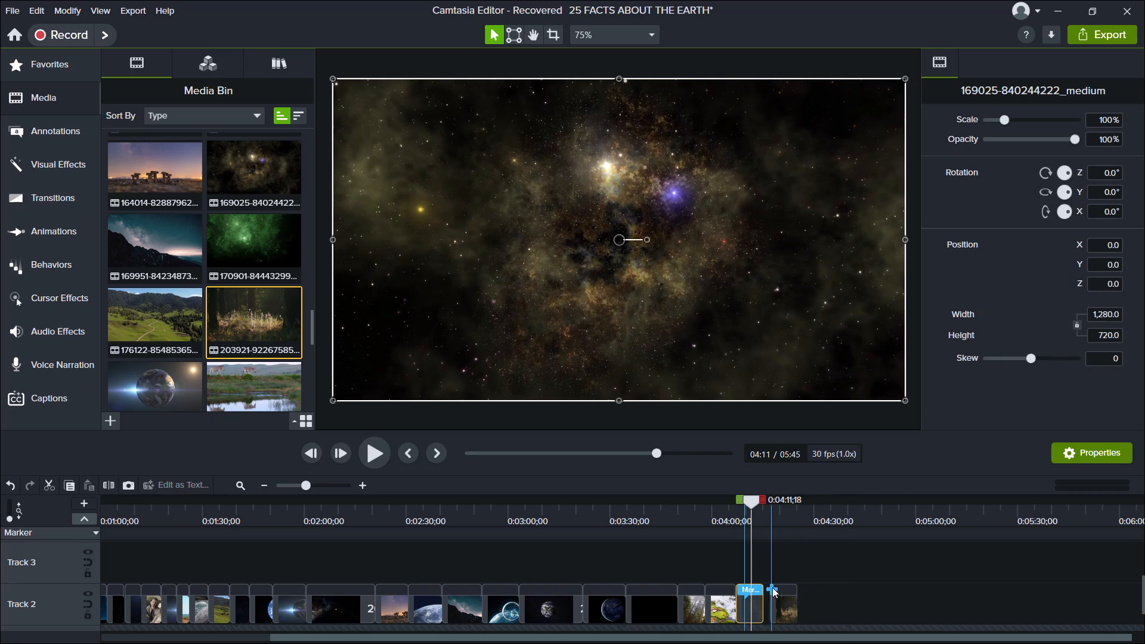
{"action": "left_click_drag", "start_coordinate": [781, 599], "coordinate": [774, 600]}
Delete Marker 3 from the nebula clip on Track 2.
{"action": "right_click", "coordinate": [749, 590]}
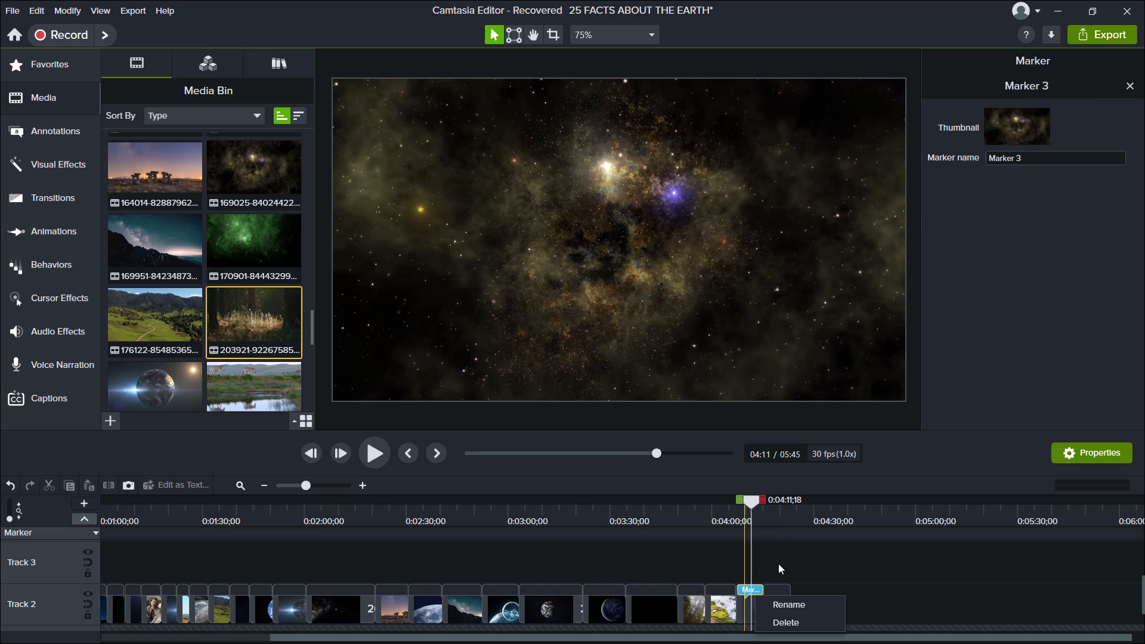
{"action": "left_click", "coordinate": [784, 625]}
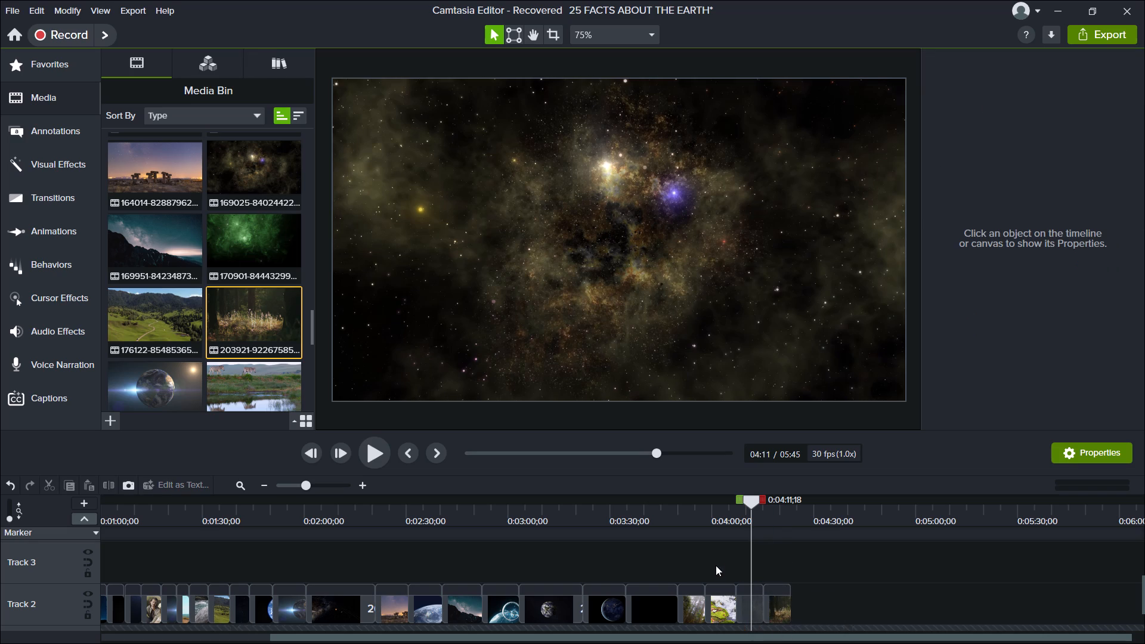
{"action": "left_click", "coordinate": [718, 560]}
{"action": "left_click", "coordinate": [717, 499]}
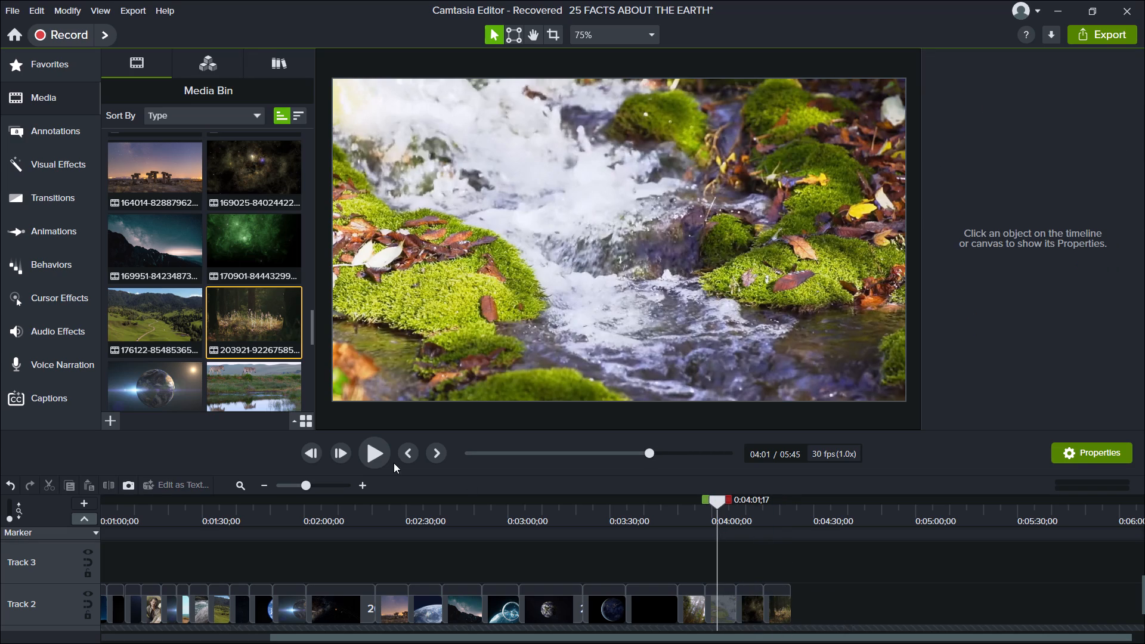
{"action": "left_click", "coordinate": [358, 447]}
{"action": "left_click", "coordinate": [371, 449]}
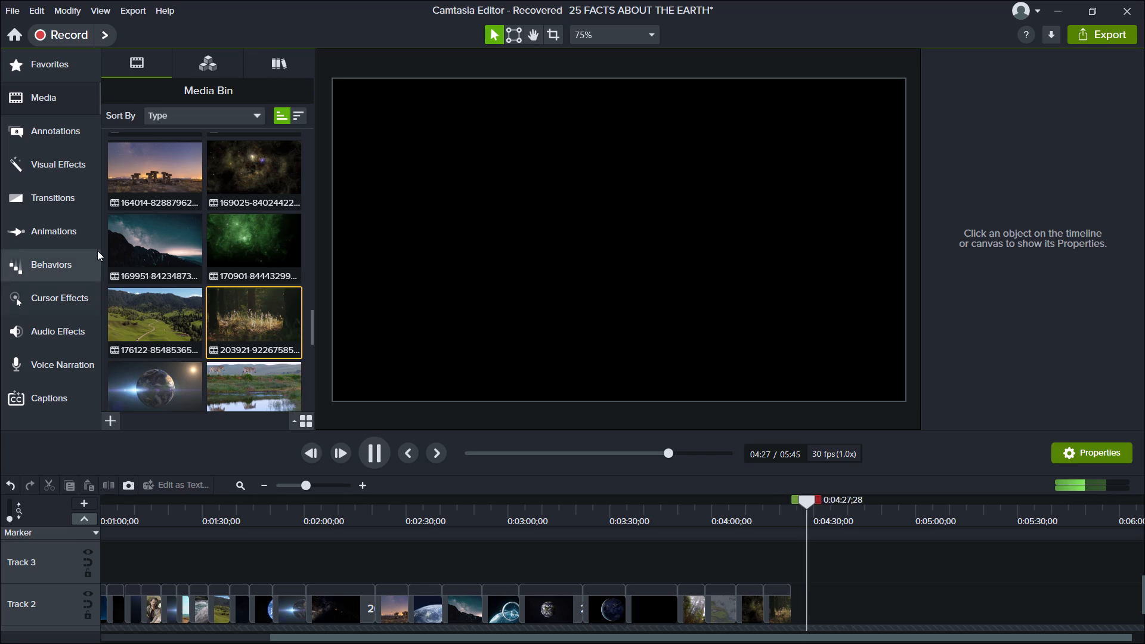
{"action": "left_click", "coordinate": [242, 247]}
{"action": "left_click_drag", "start_coordinate": [264, 240], "coordinate": [265, 240]}
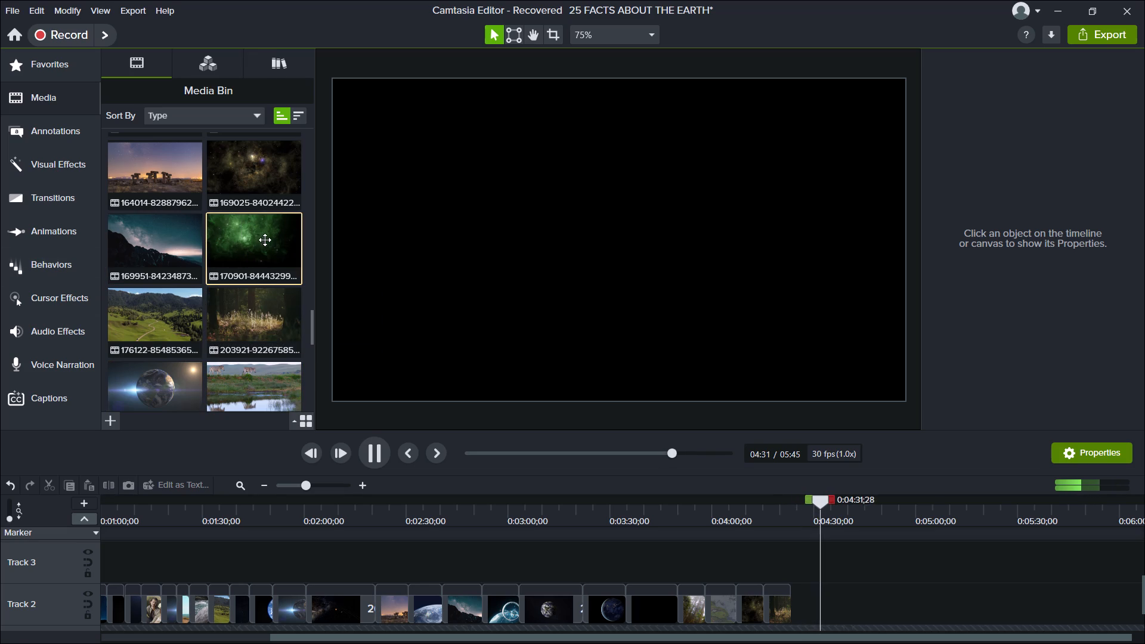
{"action": "left_click_drag", "start_coordinate": [265, 240], "coordinate": [795, 603]}
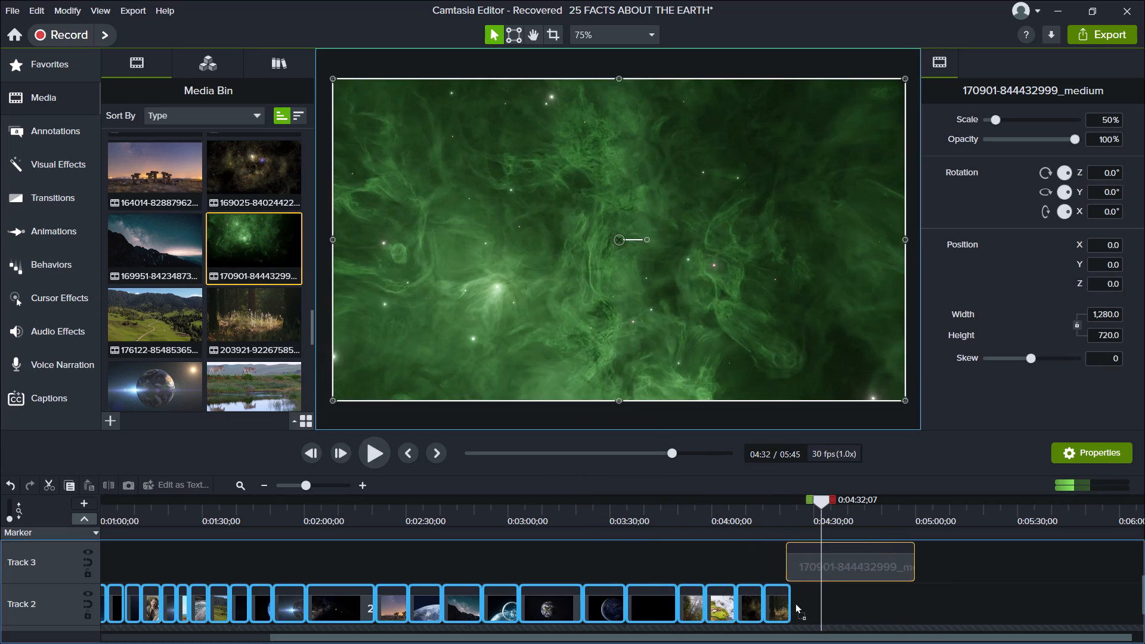
{"action": "left_click_drag", "start_coordinate": [795, 603], "coordinate": [799, 612]}
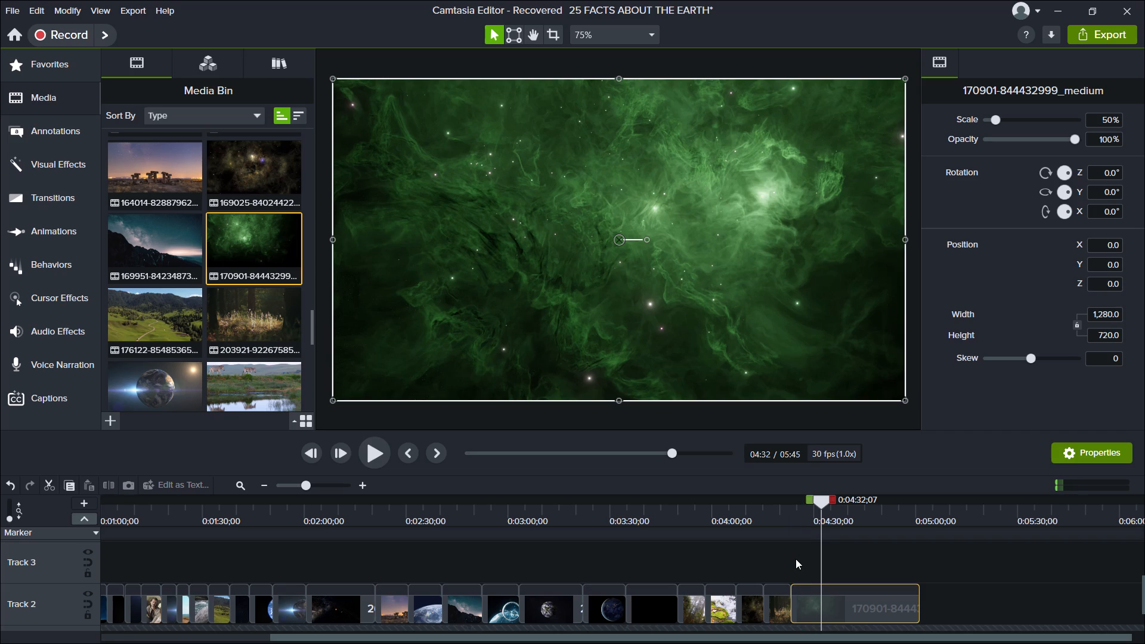
Scrub back to the start of the green nebula clip, and play the timeline from about 0:03:52 to review the placed clips.
{"action": "left_click", "coordinate": [795, 559]}
{"action": "left_click", "coordinate": [791, 551]}
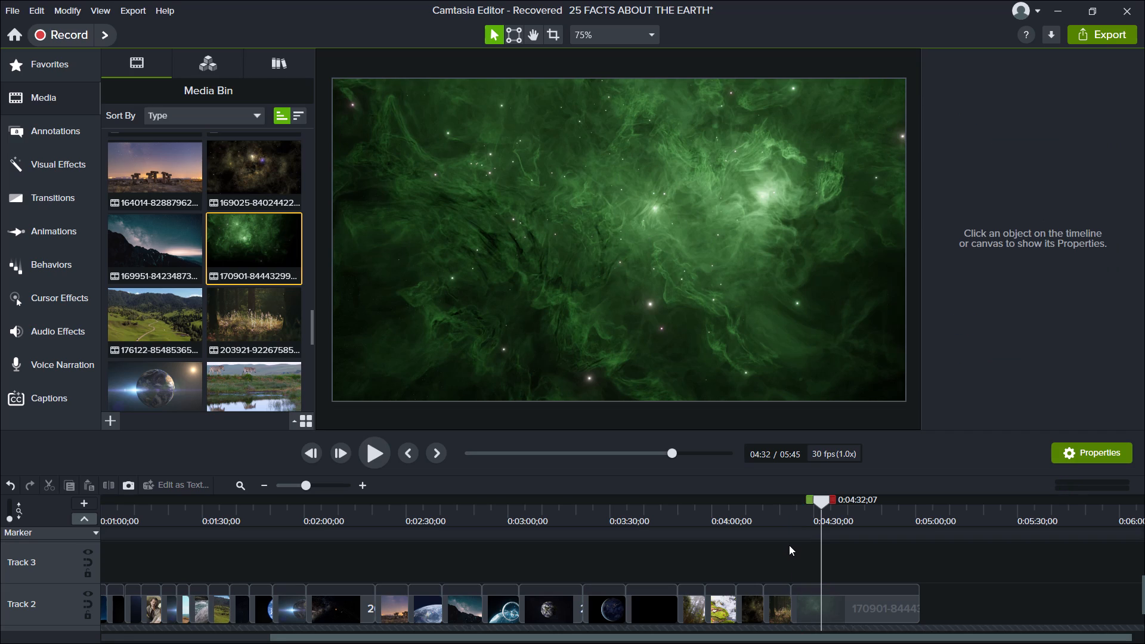
{"action": "left_click_drag", "start_coordinate": [823, 501], "coordinate": [803, 501]}
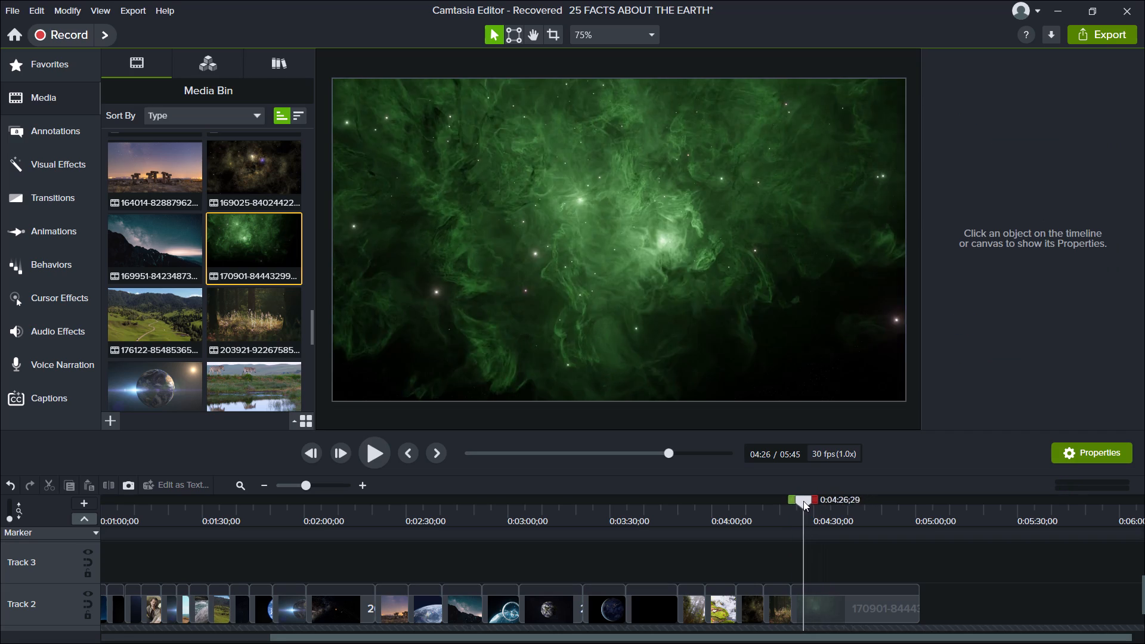
{"action": "left_click_drag", "start_coordinate": [803, 501], "coordinate": [794, 501]}
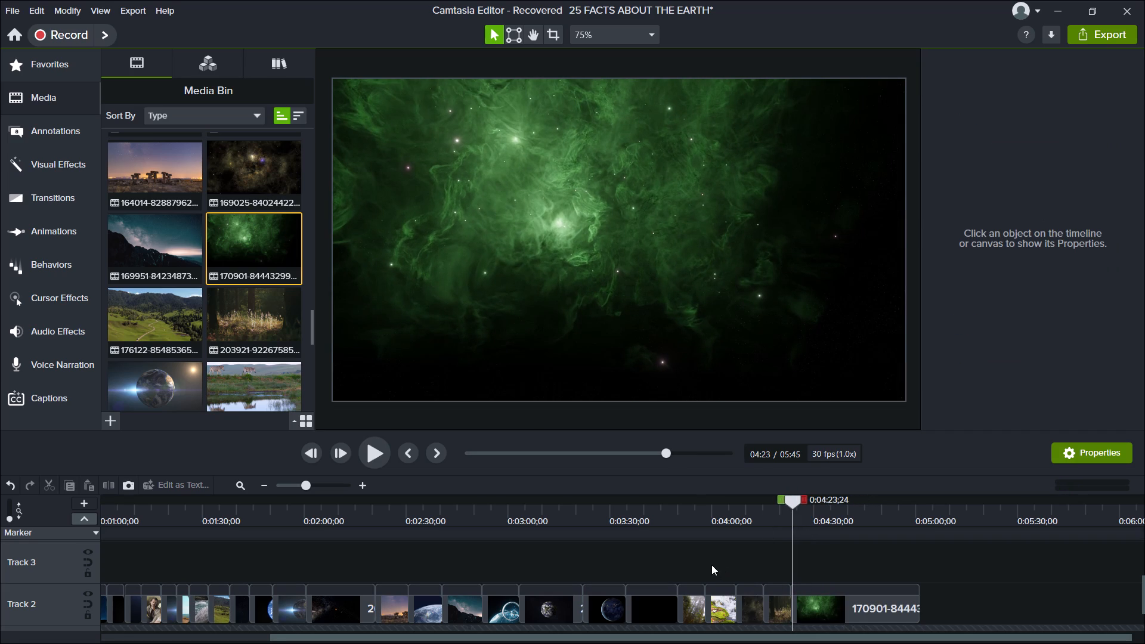
{"action": "left_click", "coordinate": [699, 560]}
{"action": "left_click", "coordinate": [685, 507]}
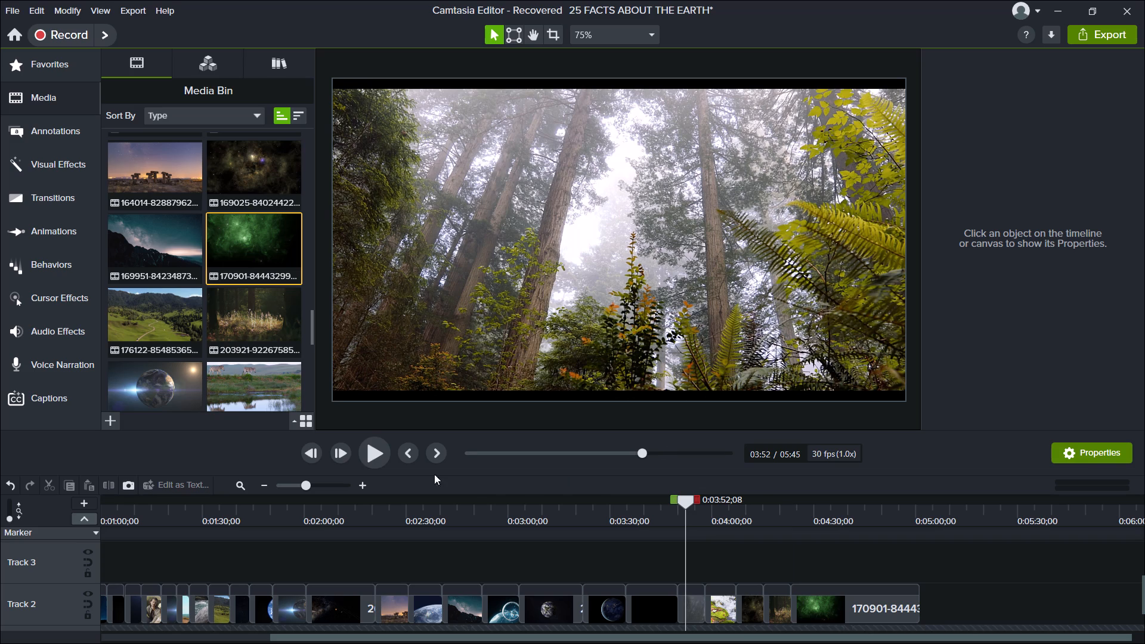
{"action": "left_click", "coordinate": [366, 450]}
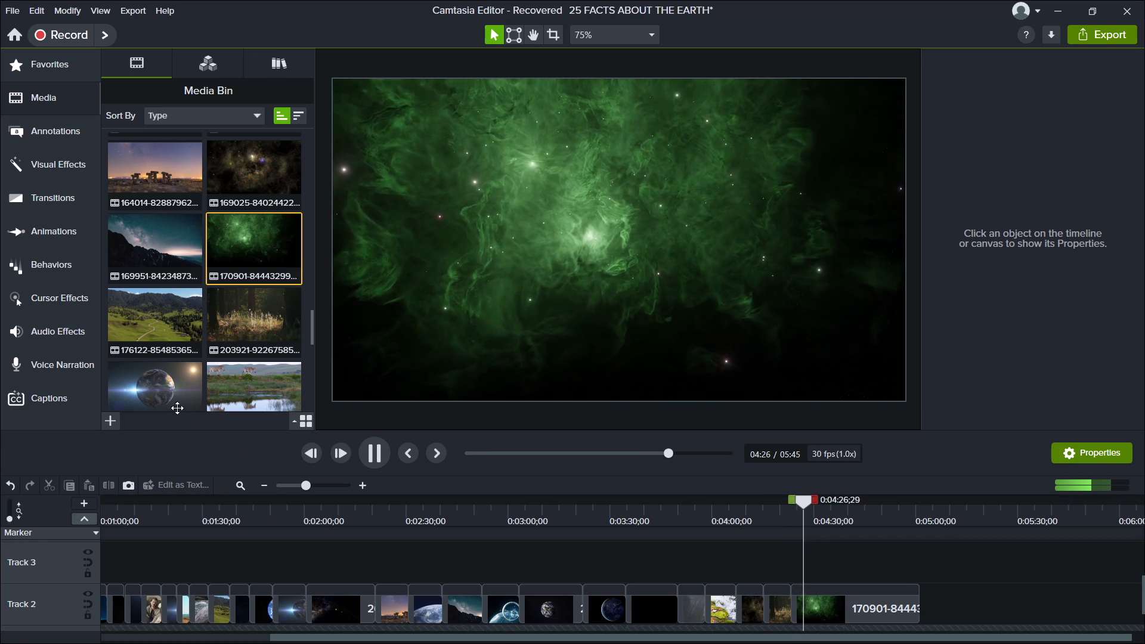
Look through the remaining video clips in the Media Bin for footage matching the narration while playback continues.
{"action": "scroll", "coordinate": [246, 309], "scroll_direction": "down", "scroll_amount": 3}
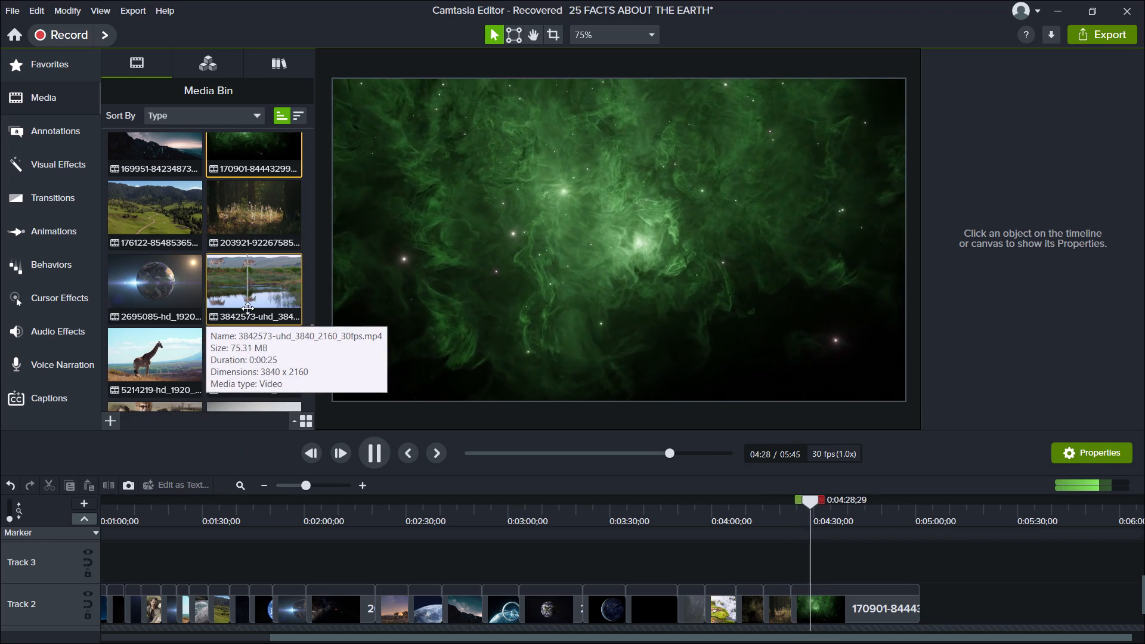
{"action": "scroll", "coordinate": [248, 308], "scroll_direction": "down", "scroll_amount": 5}
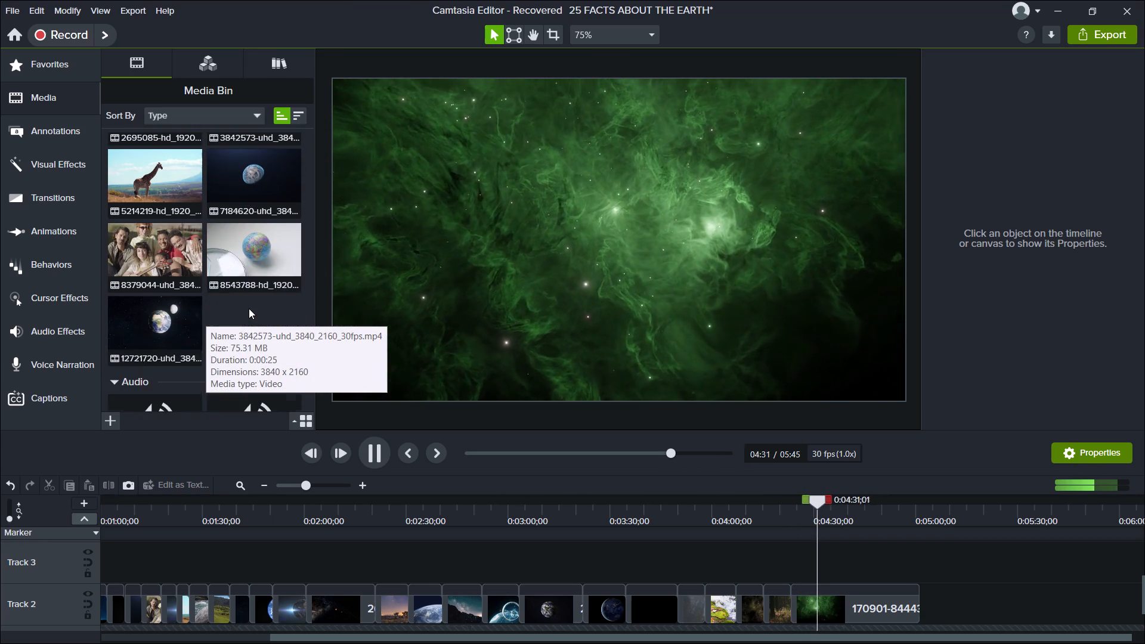
{"action": "scroll", "coordinate": [249, 308], "scroll_direction": "down", "scroll_amount": 6}
{"action": "scroll", "coordinate": [249, 308], "scroll_direction": "up", "scroll_amount": 6}
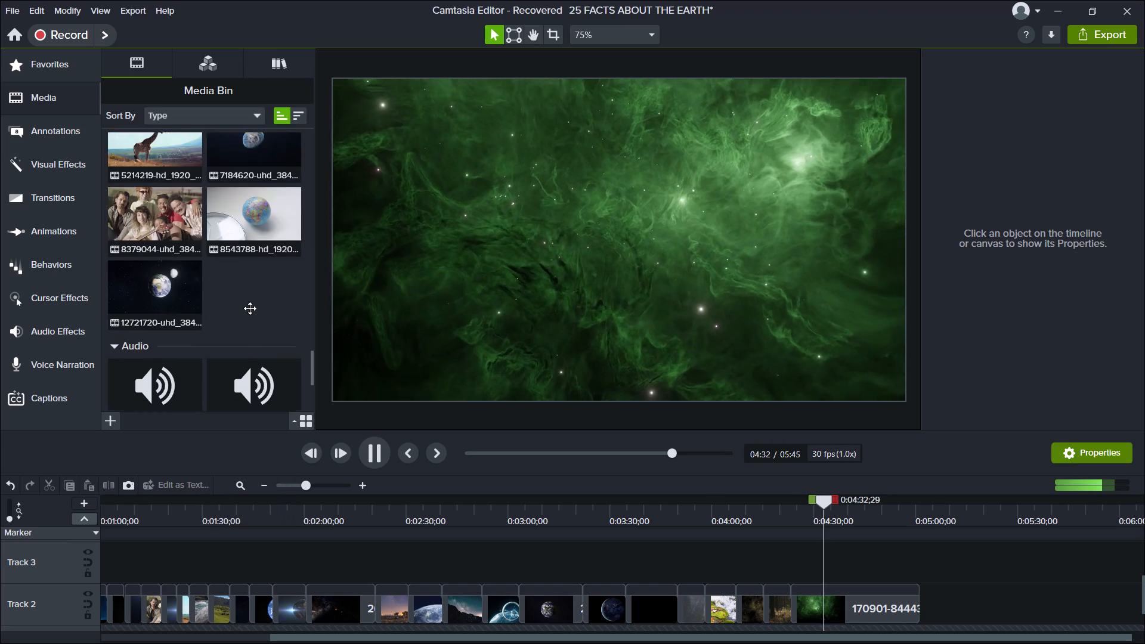
{"action": "scroll", "coordinate": [250, 308], "scroll_direction": "up", "scroll_amount": 5}
Browse the EARTH folder for additional footage to import, and close the import dialog without choosing a file.
{"action": "left_click", "coordinate": [118, 429]}
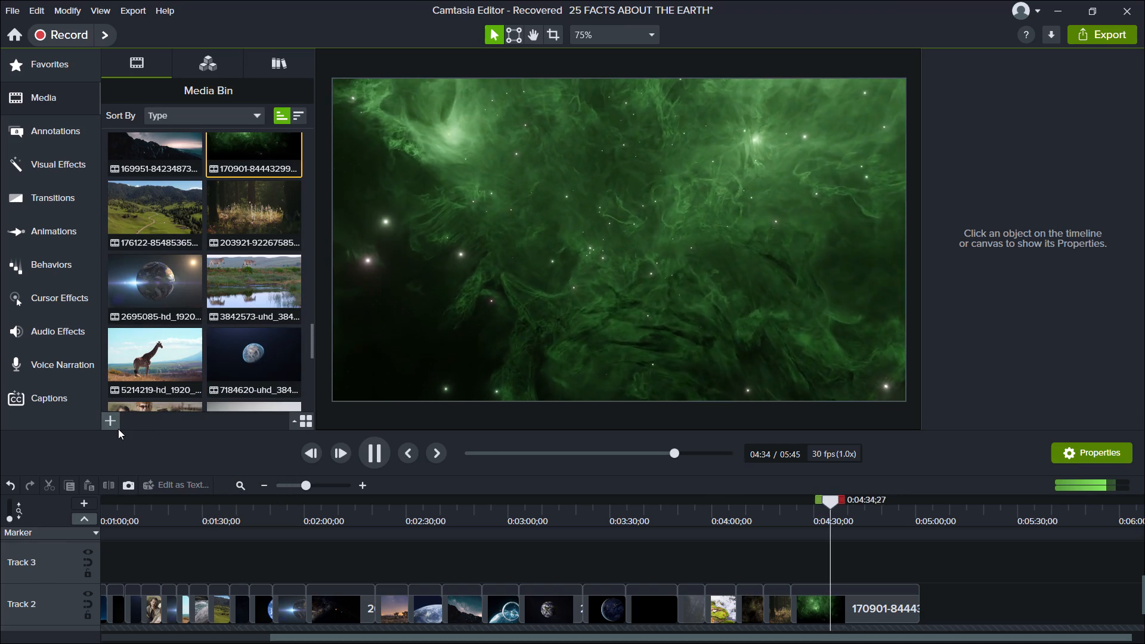
{"action": "left_click", "coordinate": [141, 376]}
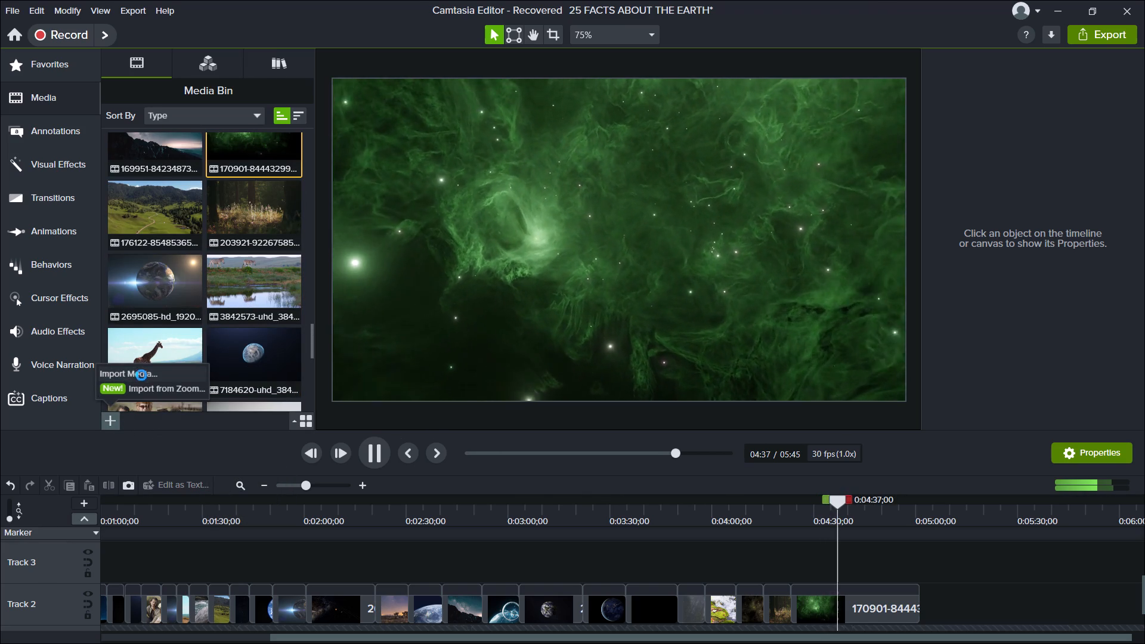
{"action": "scroll", "coordinate": [298, 214], "scroll_direction": "down", "scroll_amount": 1}
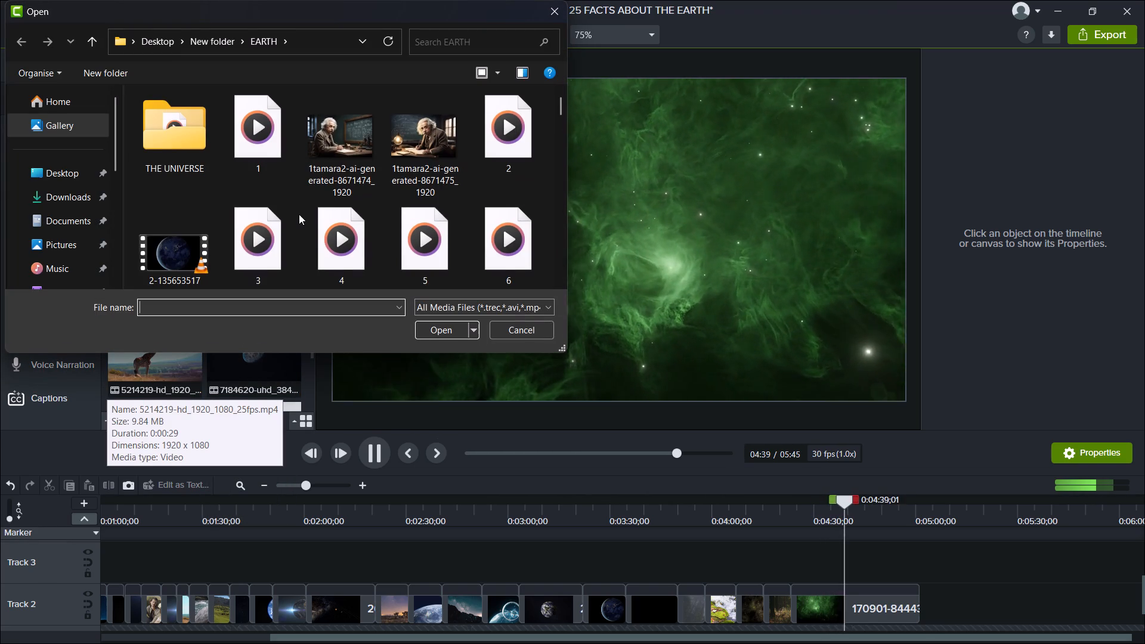
{"action": "scroll", "coordinate": [268, 224], "scroll_direction": "down", "scroll_amount": 2}
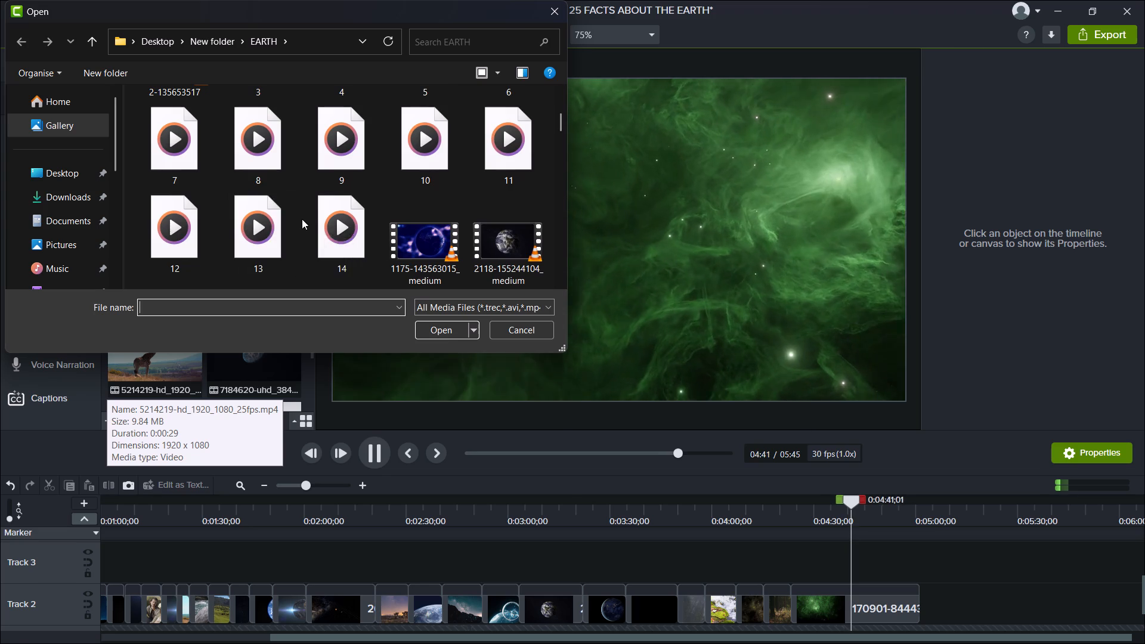
{"action": "scroll", "coordinate": [302, 219], "scroll_direction": "down", "scroll_amount": 3}
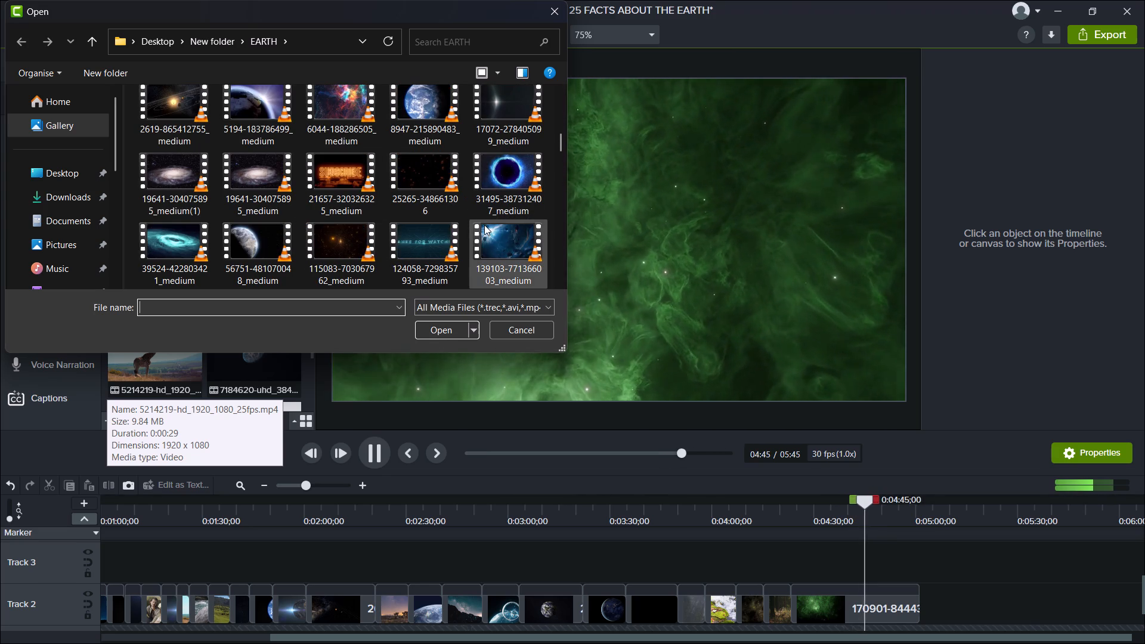
{"action": "scroll", "coordinate": [484, 227], "scroll_direction": "down", "scroll_amount": 2}
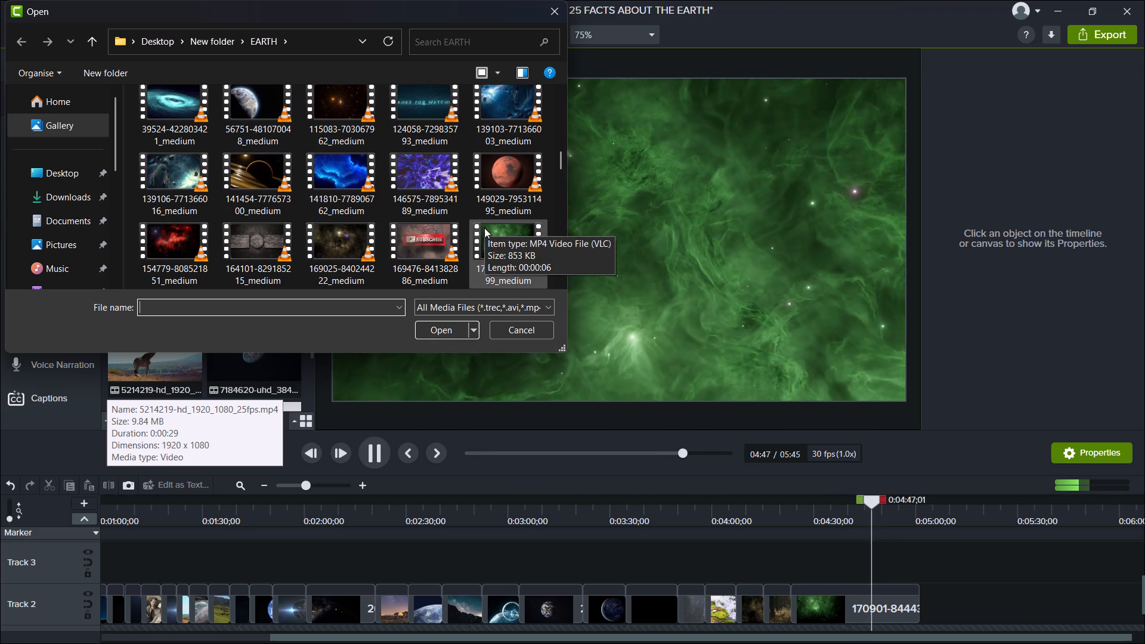
{"action": "scroll", "coordinate": [370, 222], "scroll_direction": "down", "scroll_amount": 2}
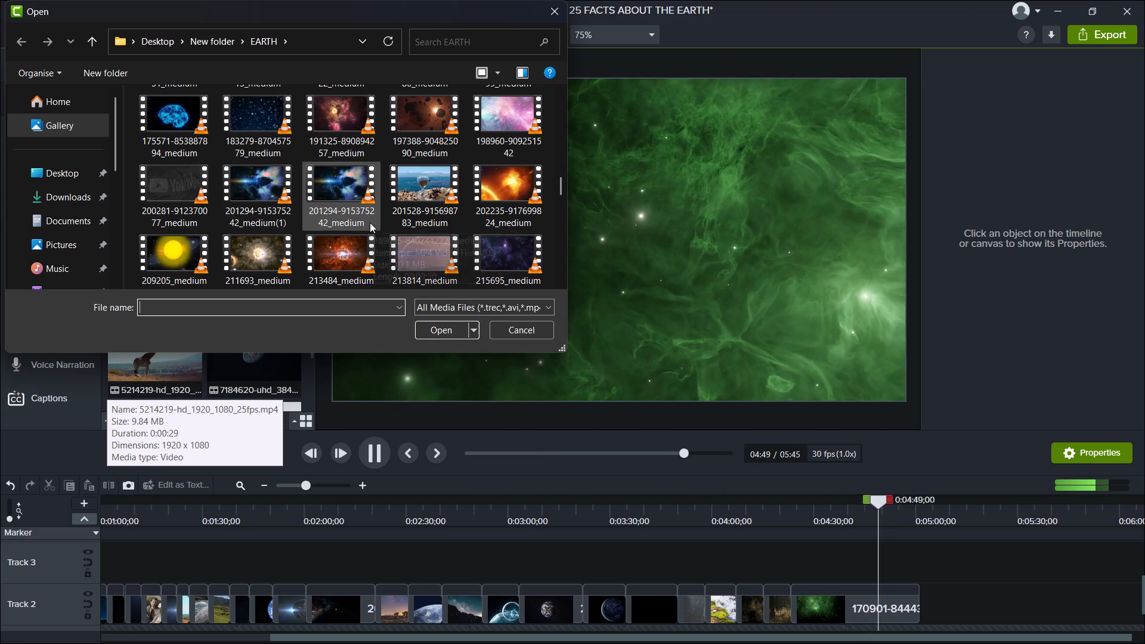
{"action": "scroll", "coordinate": [370, 222], "scroll_direction": "down", "scroll_amount": 2}
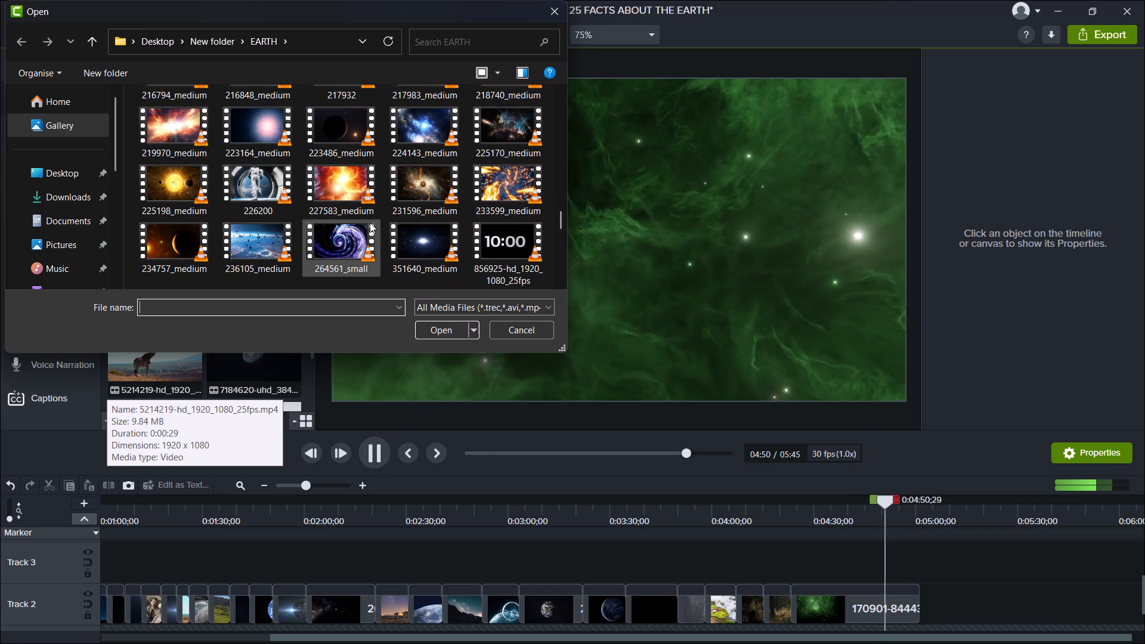
{"action": "scroll", "coordinate": [370, 222], "scroll_direction": "down", "scroll_amount": 1}
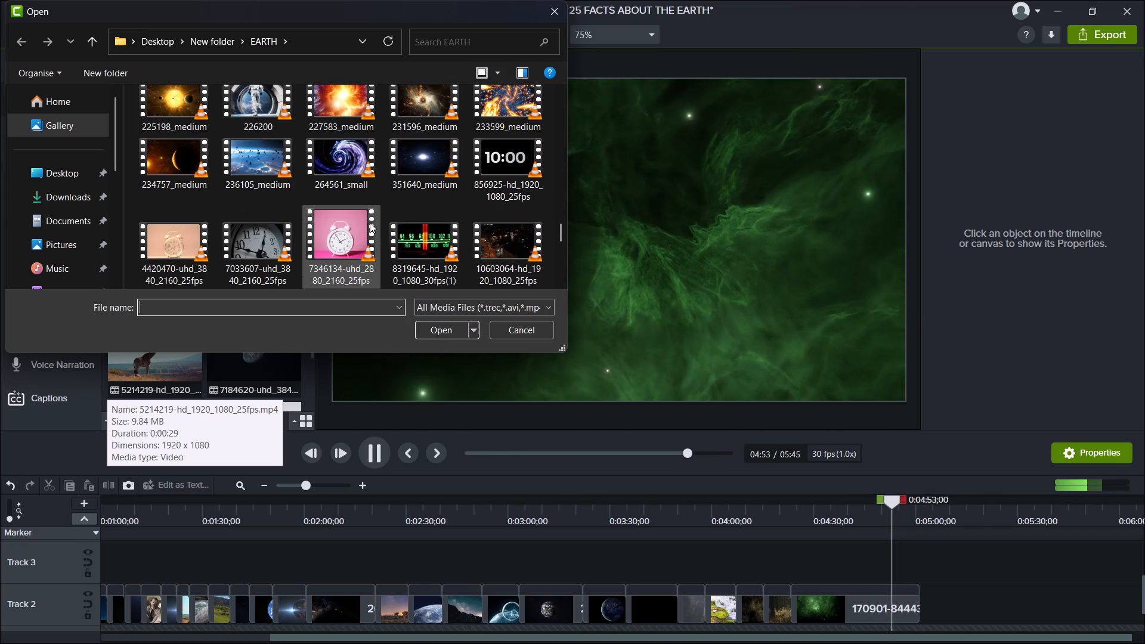
{"action": "scroll", "coordinate": [370, 222], "scroll_direction": "down", "scroll_amount": 2}
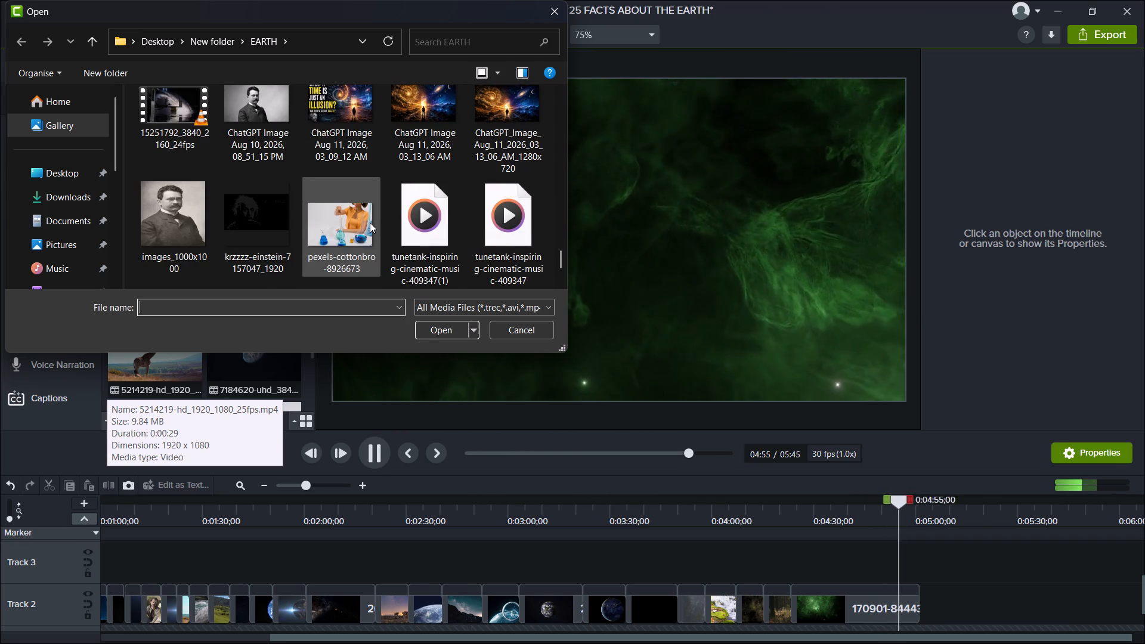
{"action": "scroll", "coordinate": [370, 222], "scroll_direction": "up", "scroll_amount": 3}
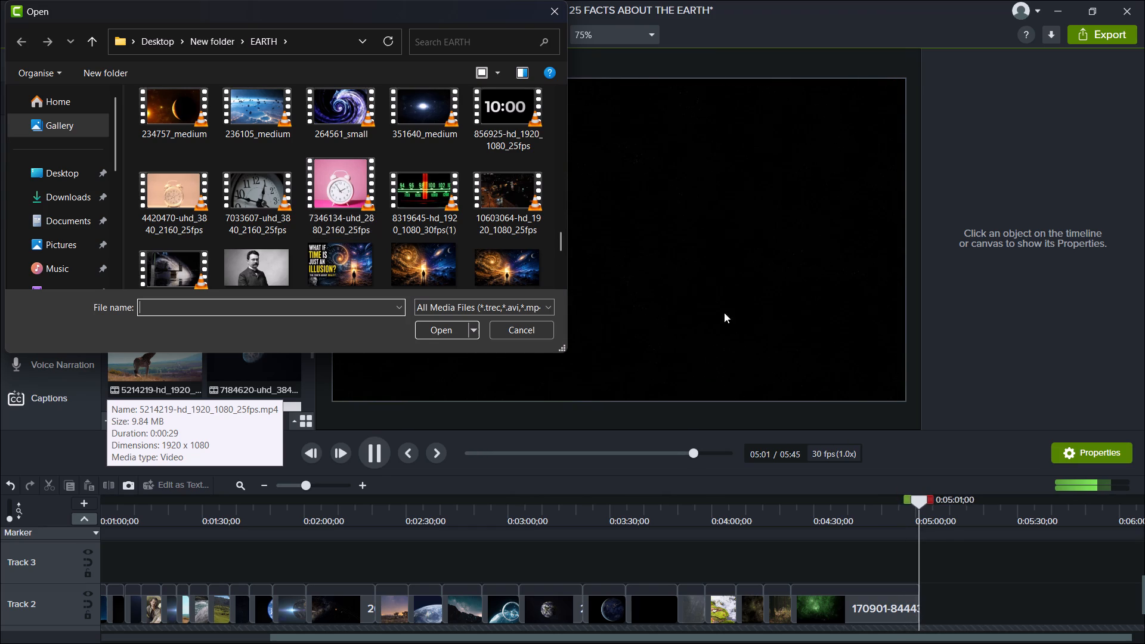
{"action": "scroll", "coordinate": [924, 563], "scroll_direction": "down", "scroll_amount": 1}
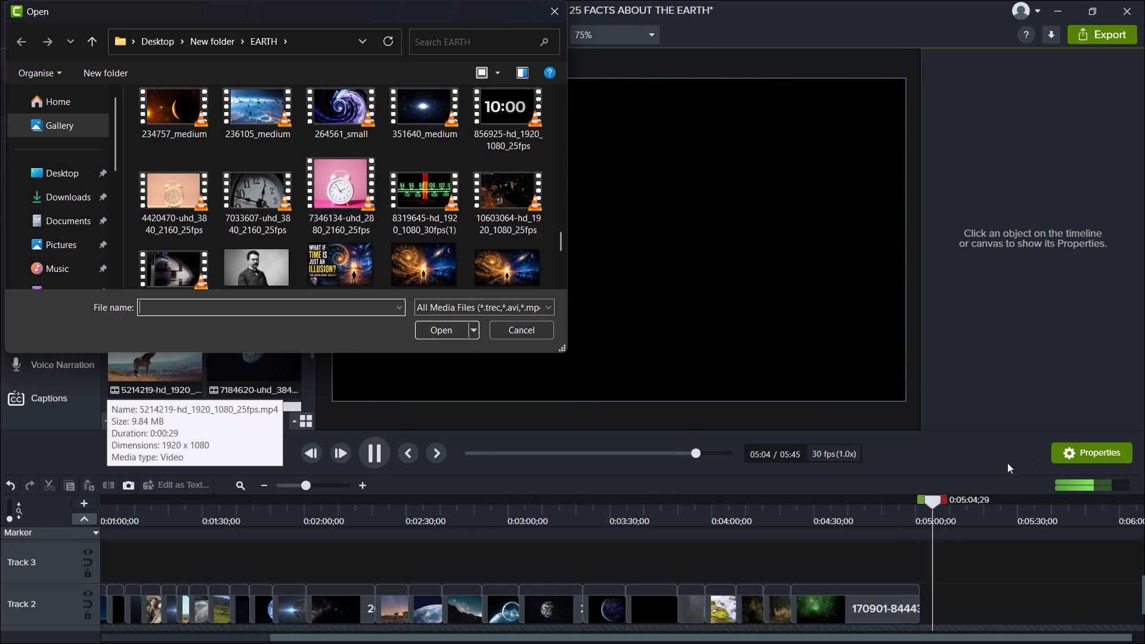
{"action": "scroll", "coordinate": [843, 505], "scroll_direction": "down", "scroll_amount": 1}
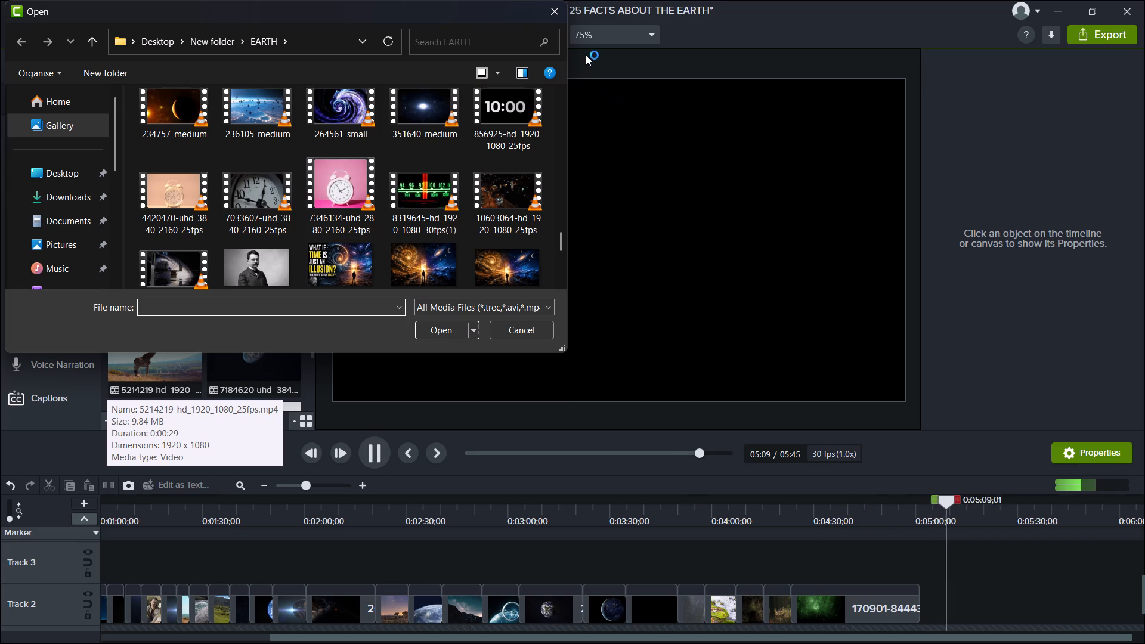
{"action": "left_click", "coordinate": [563, 16]}
{"action": "scroll", "coordinate": [961, 637], "scroll_direction": "down", "scroll_amount": 1}
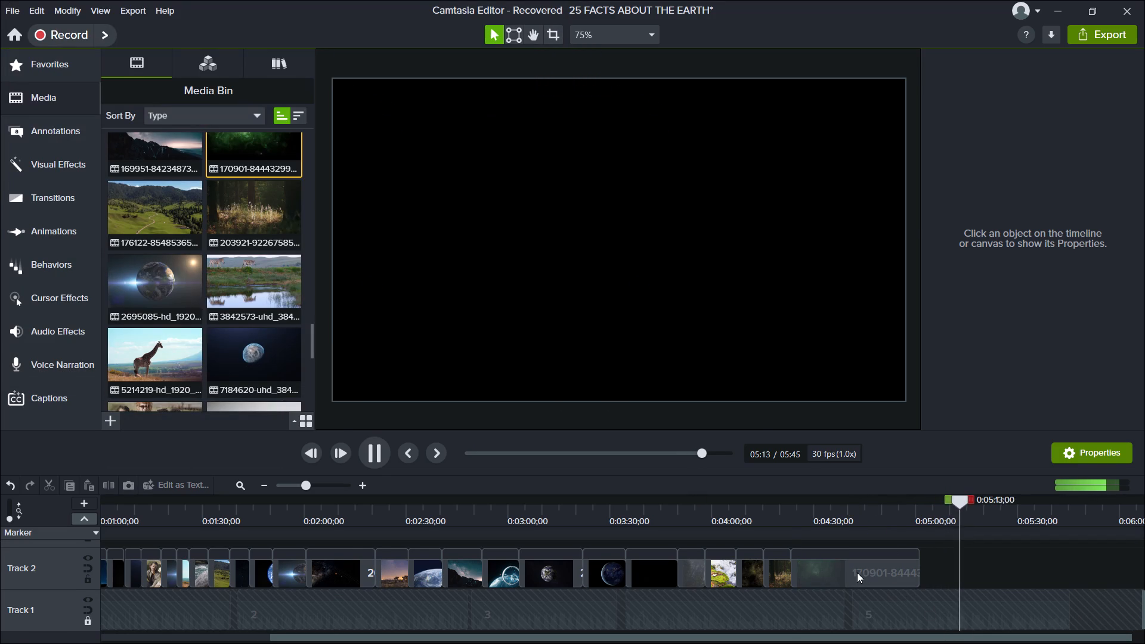
{"action": "left_click_drag", "start_coordinate": [858, 572], "coordinate": [929, 553]}
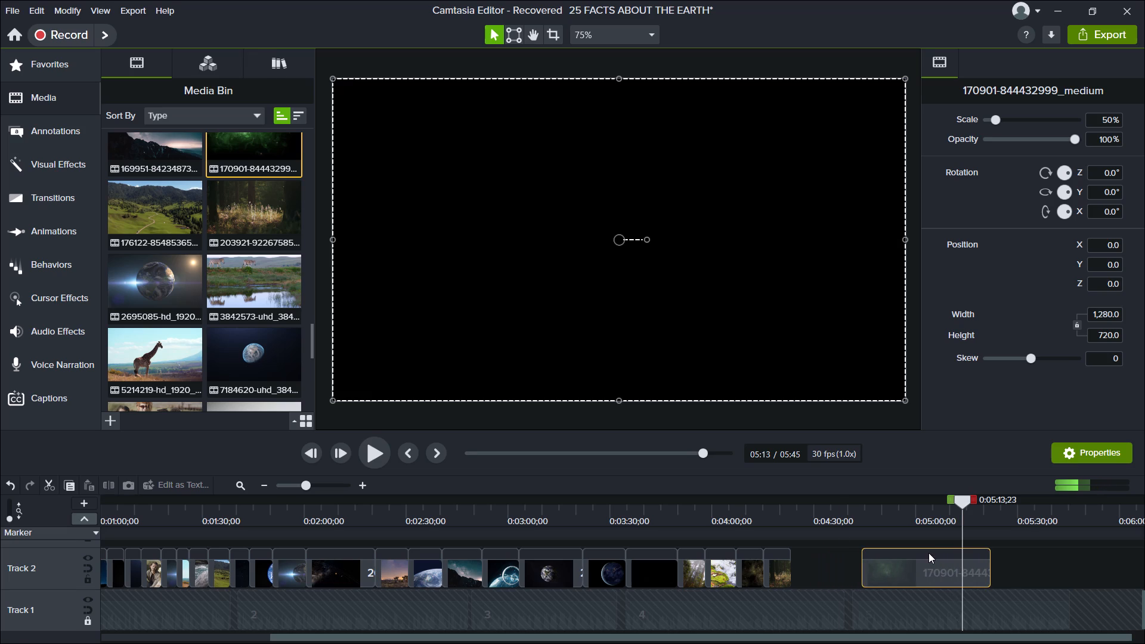
{"action": "left_click_drag", "start_coordinate": [929, 553], "coordinate": [923, 555]}
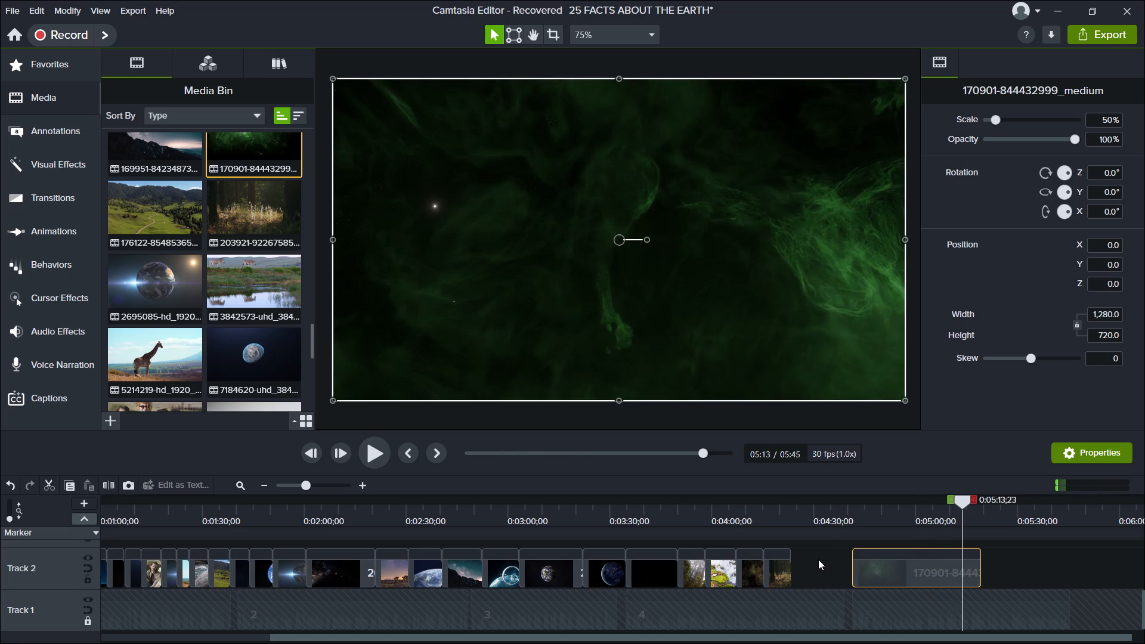
{"action": "left_click", "coordinate": [818, 559]}
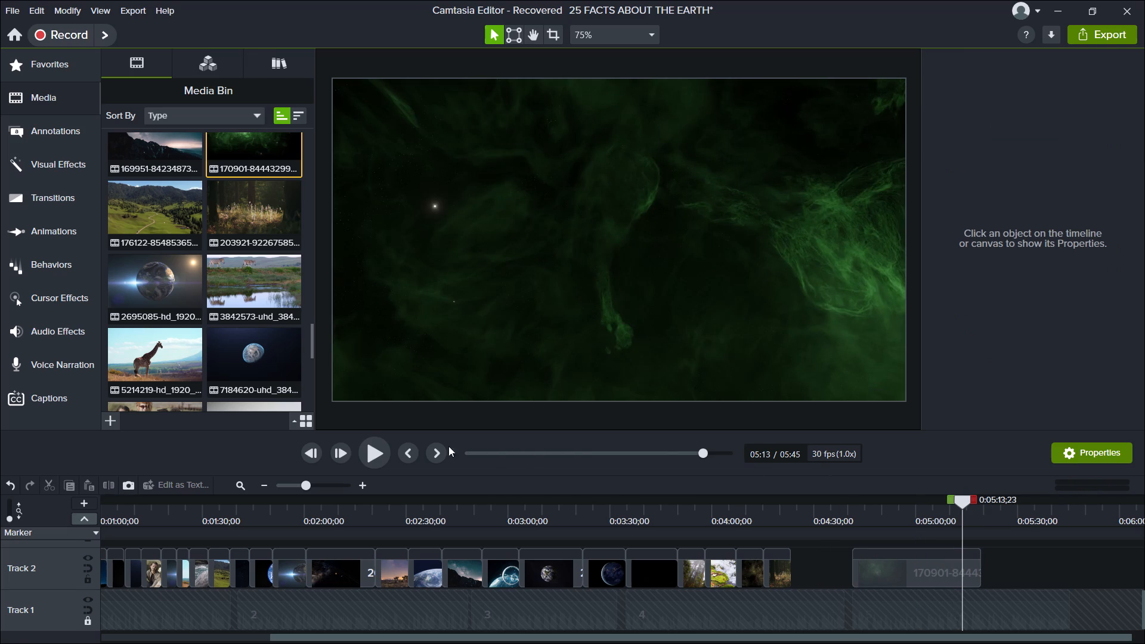
Play from about 0:04:40 and cut away the part of the green nebula clip from about 0:04:58 to its end.
{"action": "left_click", "coordinate": [373, 448]}
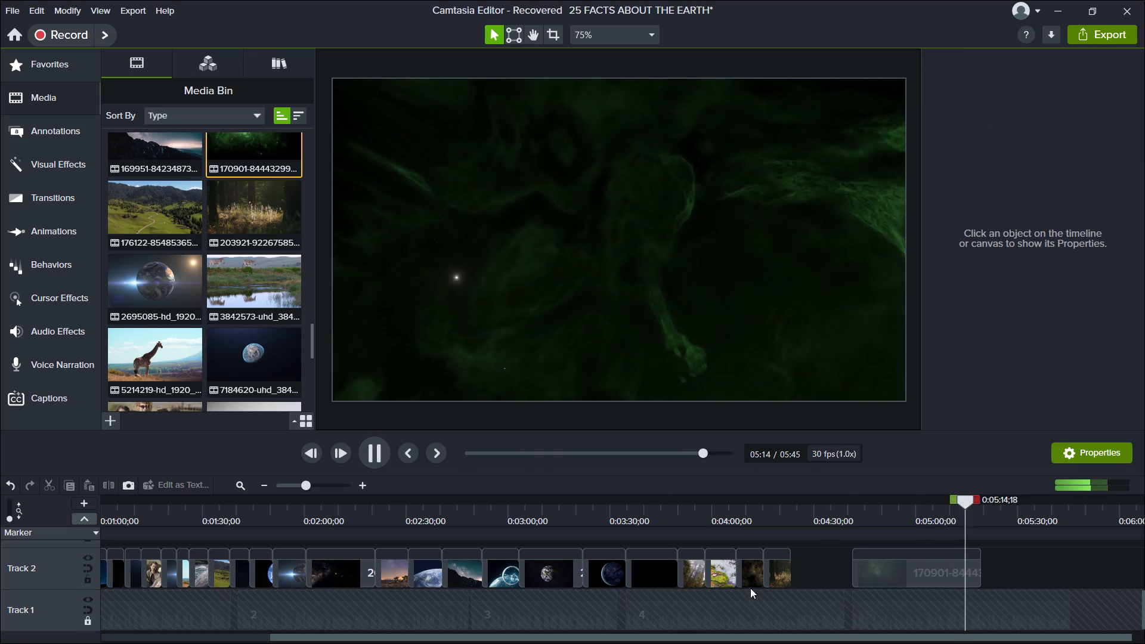
{"action": "left_click", "coordinate": [831, 568]}
{"action": "left_click", "coordinate": [837, 541]}
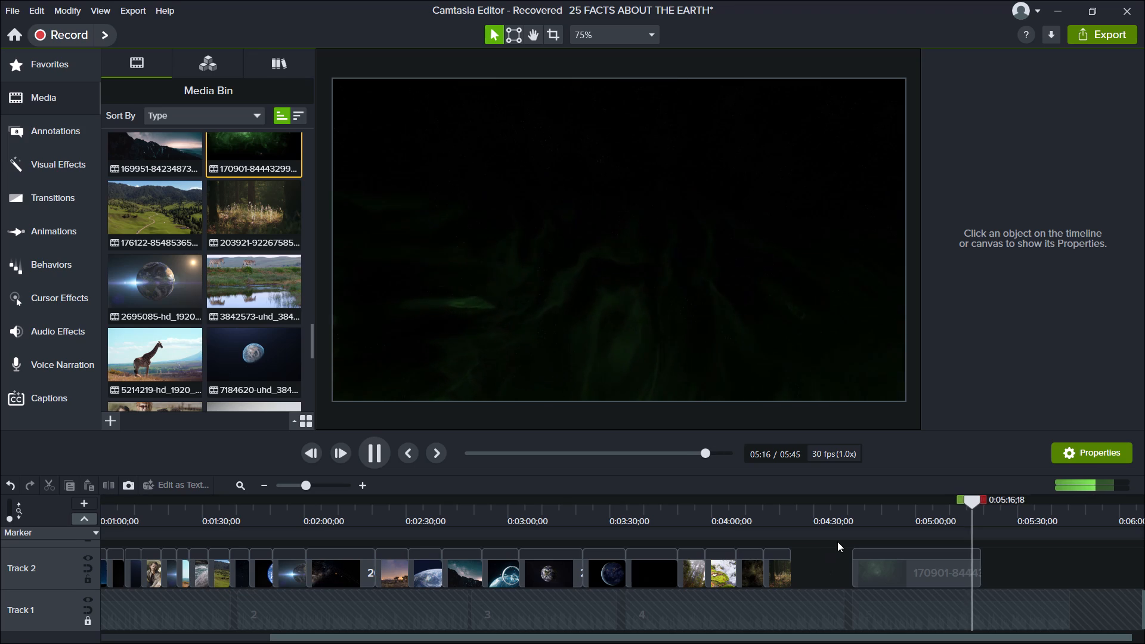
{"action": "left_click", "coordinate": [850, 522]}
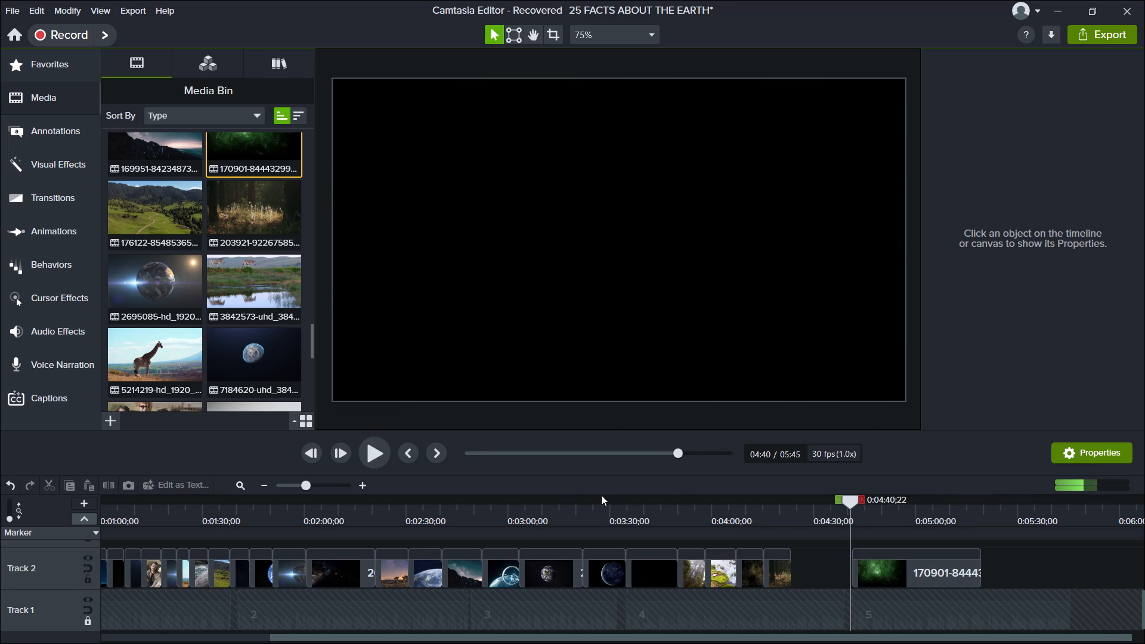
{"action": "left_click", "coordinate": [370, 452]}
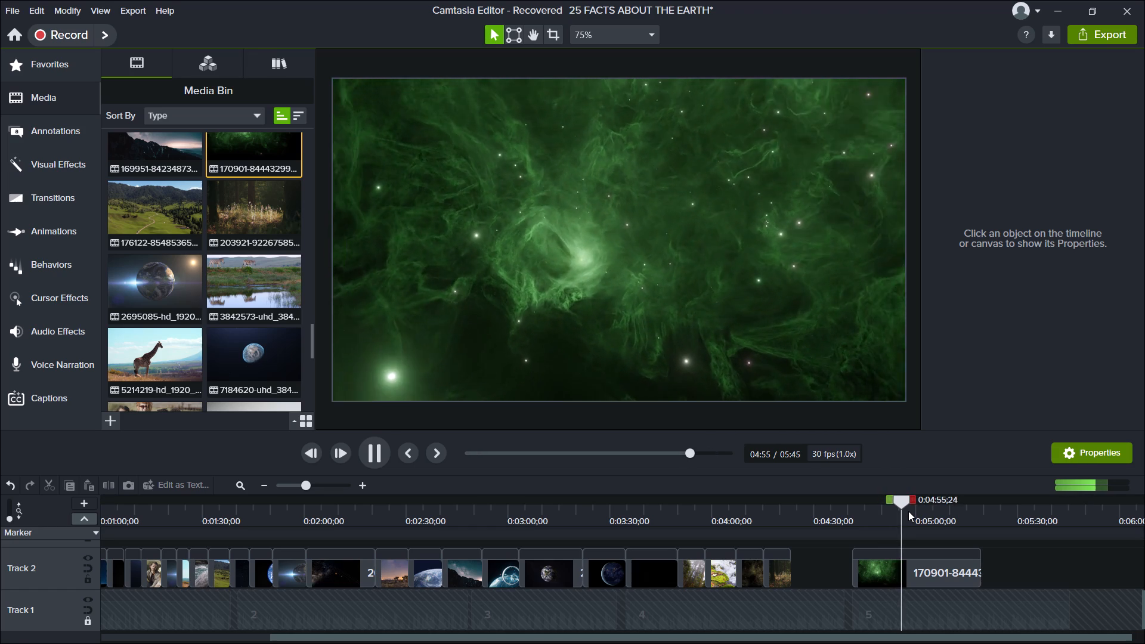
{"action": "left_click", "coordinate": [908, 511]}
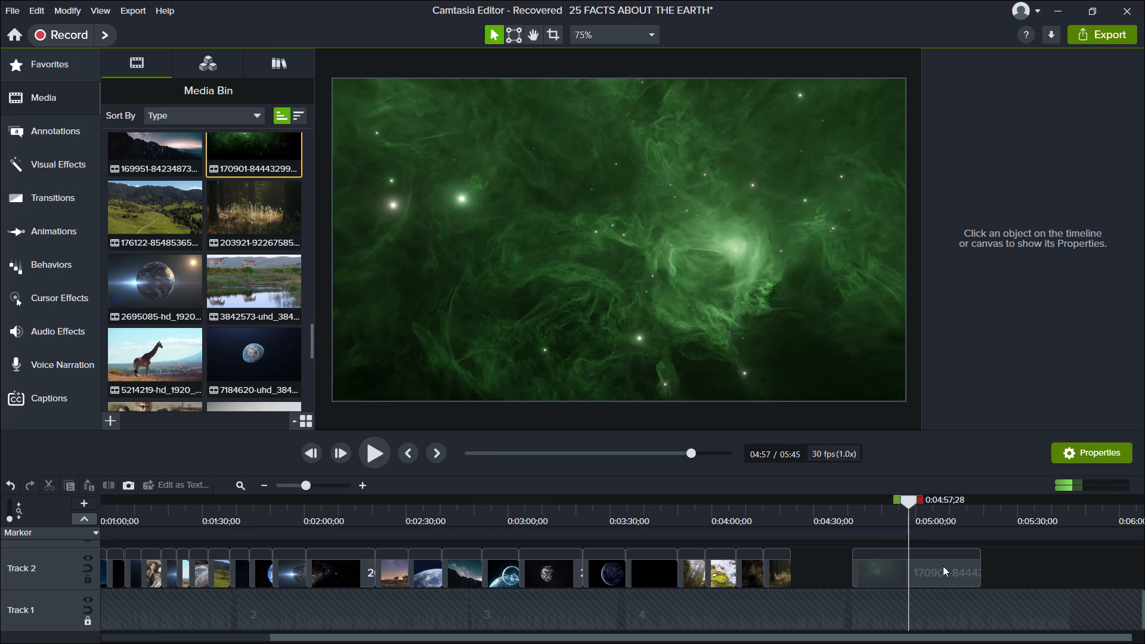
{"action": "left_click", "coordinate": [944, 564]}
{"action": "left_click_drag", "start_coordinate": [921, 499], "coordinate": [929, 493]}
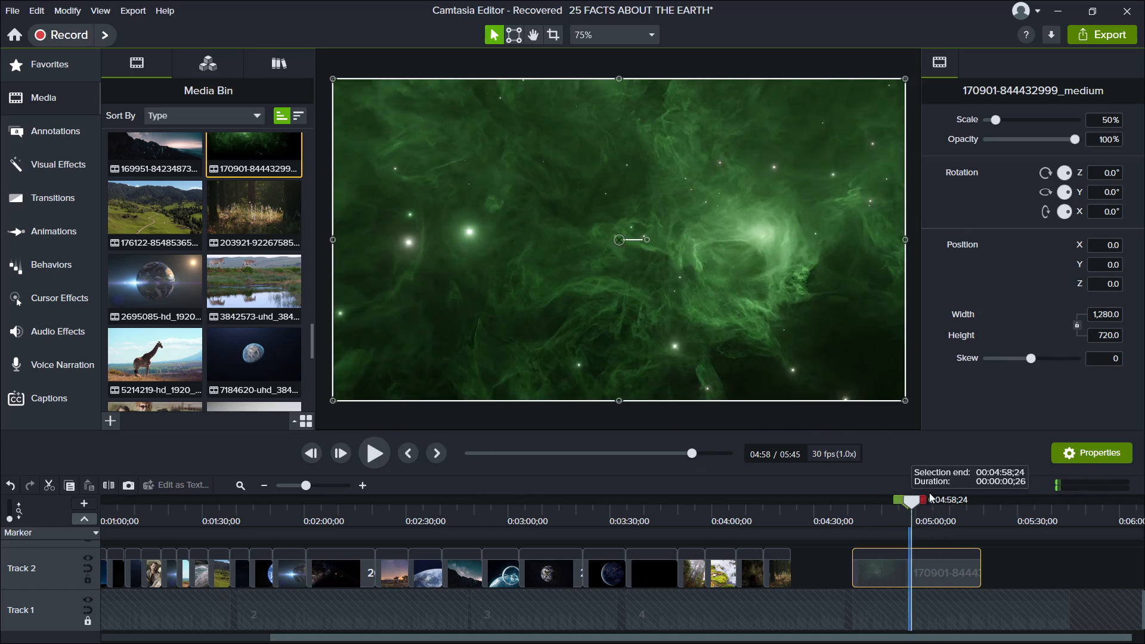
{"action": "left_click_drag", "start_coordinate": [929, 493], "coordinate": [997, 488]}
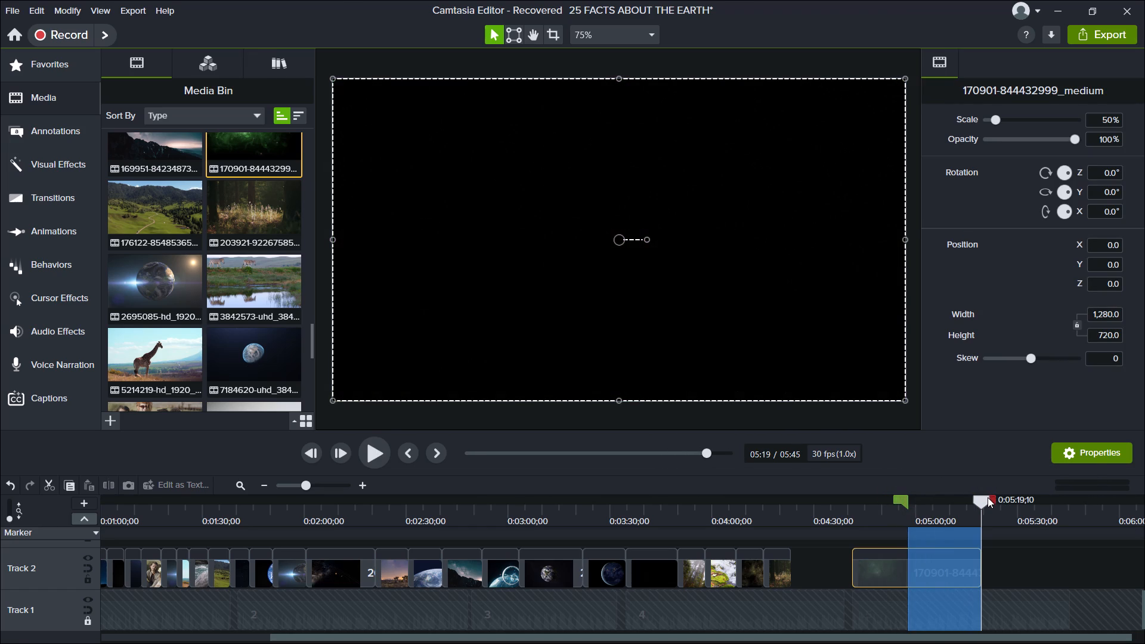
{"action": "key", "text": "BackSpace"}
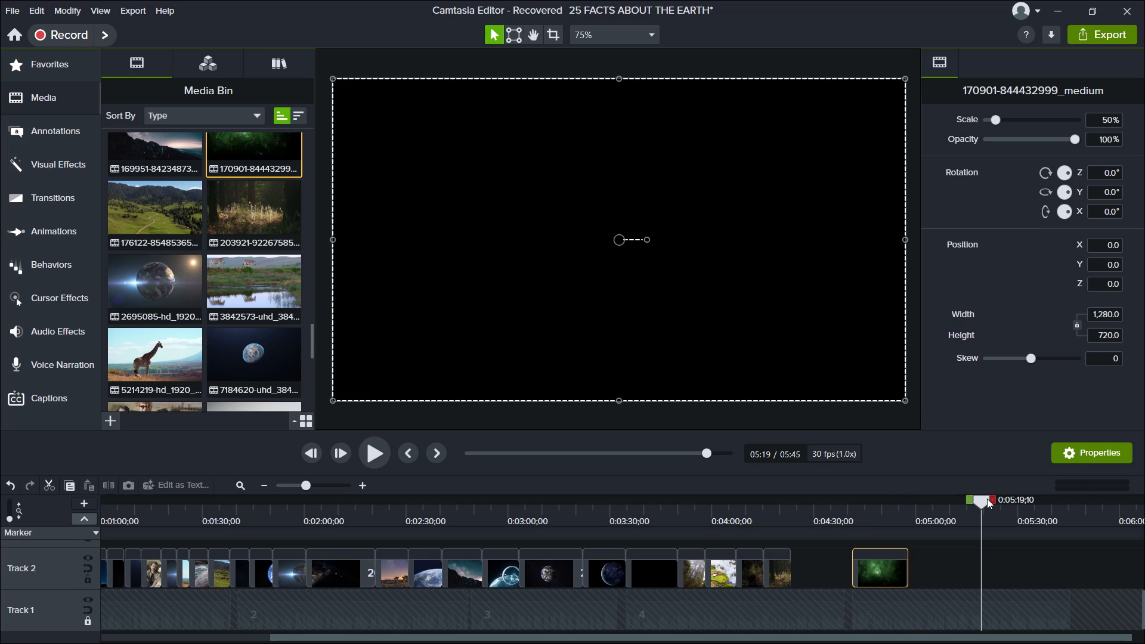
Play the timeline from about 0:04:39 and again from about 0:04:00, looking through the Media Bin for footage to fill the gap.
{"action": "left_click", "coordinate": [846, 504]}
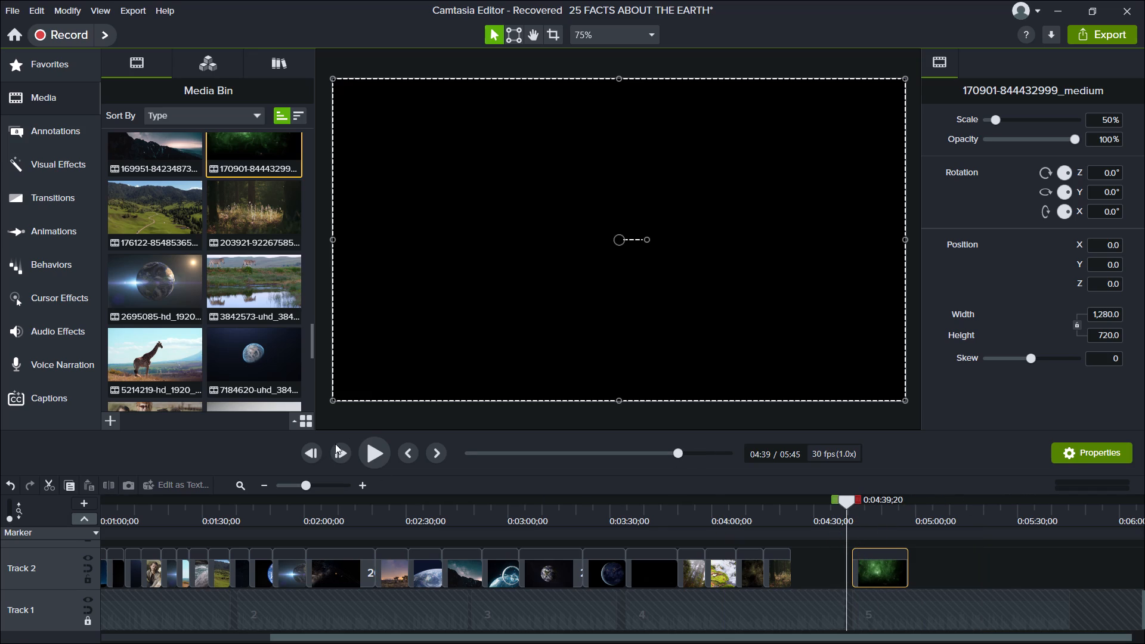
{"action": "left_click", "coordinate": [366, 440]}
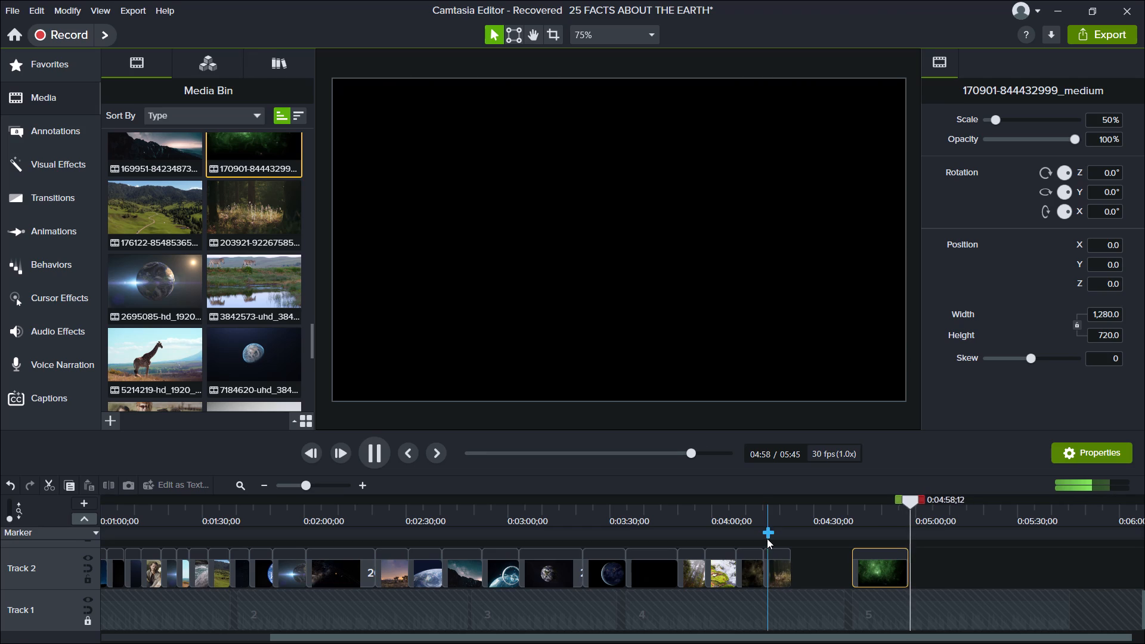
{"action": "left_click", "coordinate": [714, 515]}
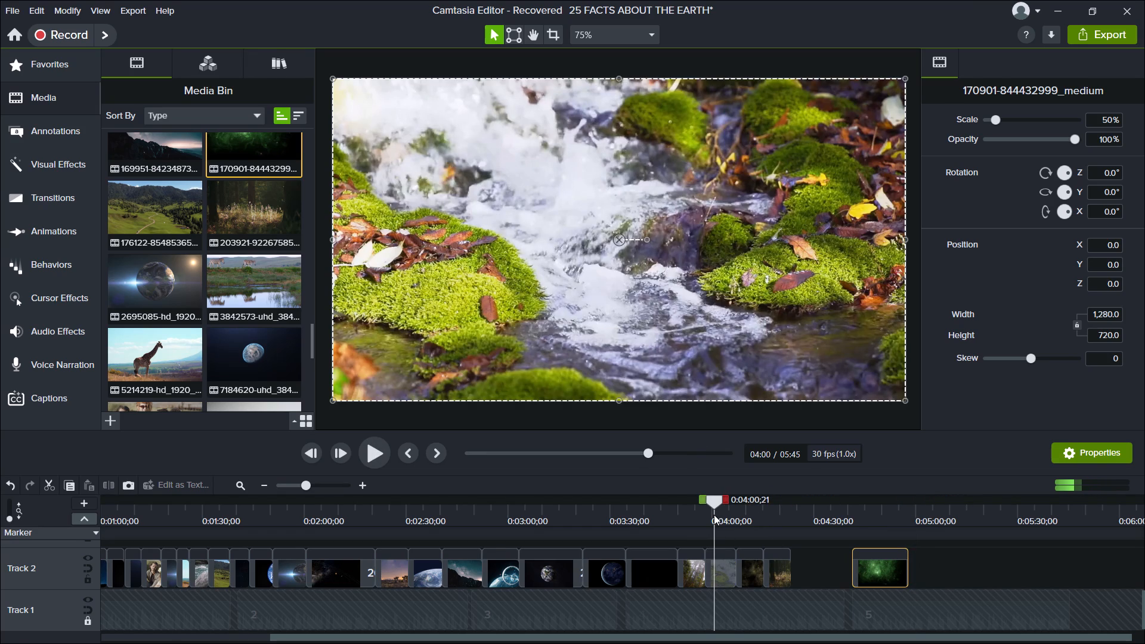
{"action": "key", "text": "Left"}
{"action": "key", "text": "space"}
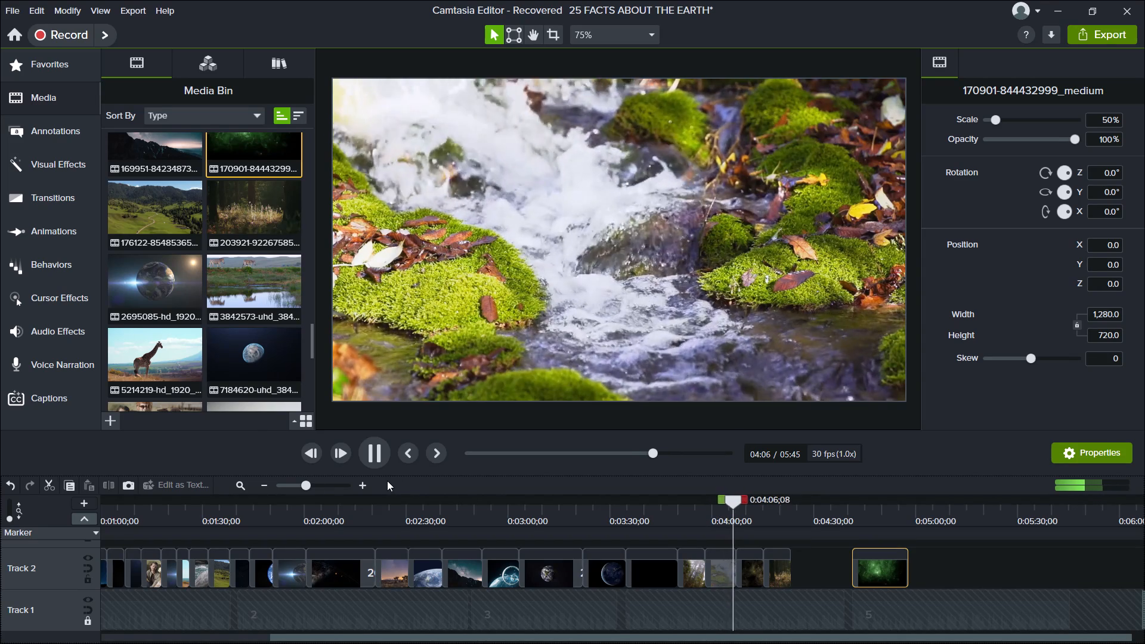
{"action": "scroll", "coordinate": [243, 425], "scroll_direction": "down", "scroll_amount": 1}
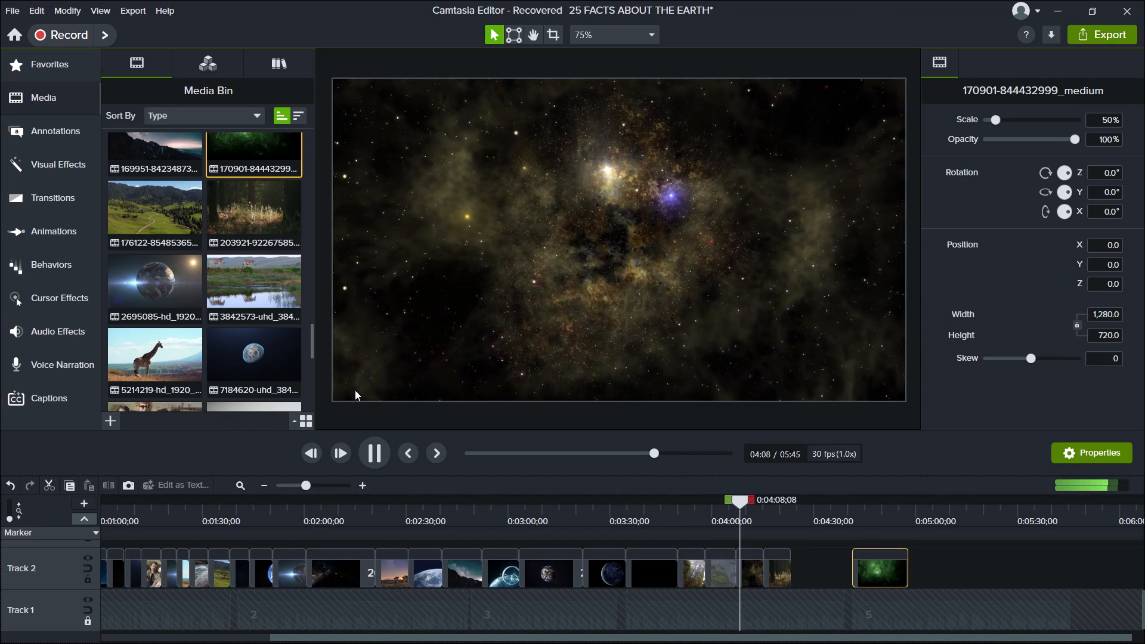
{"action": "scroll", "coordinate": [292, 364], "scroll_direction": "down", "scroll_amount": 1}
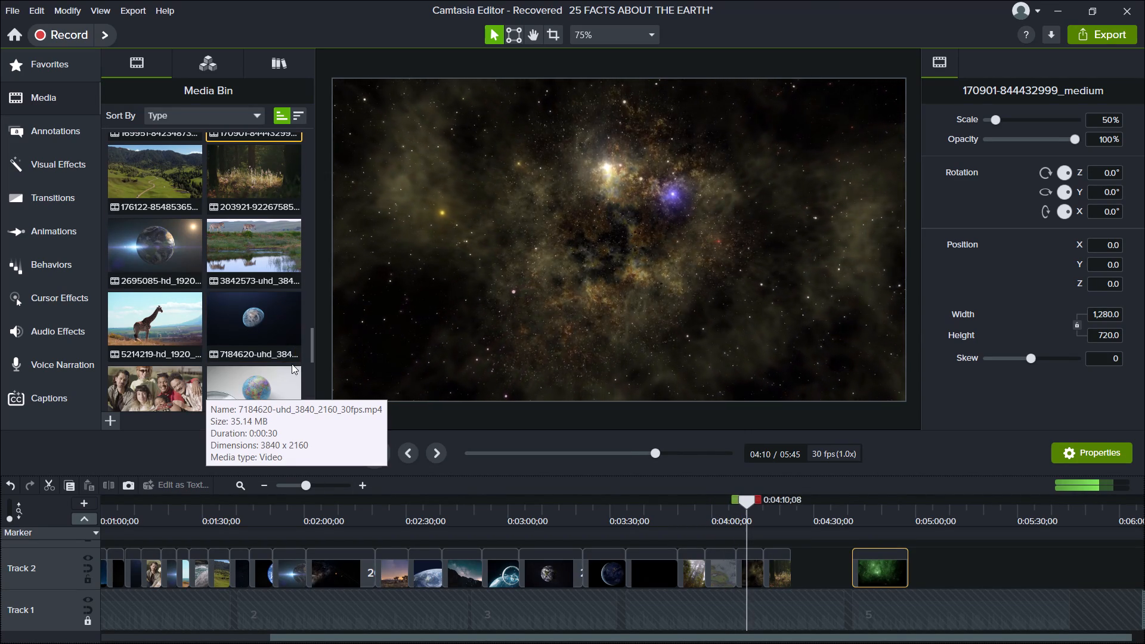
{"action": "scroll", "coordinate": [312, 366], "scroll_direction": "down", "scroll_amount": 1}
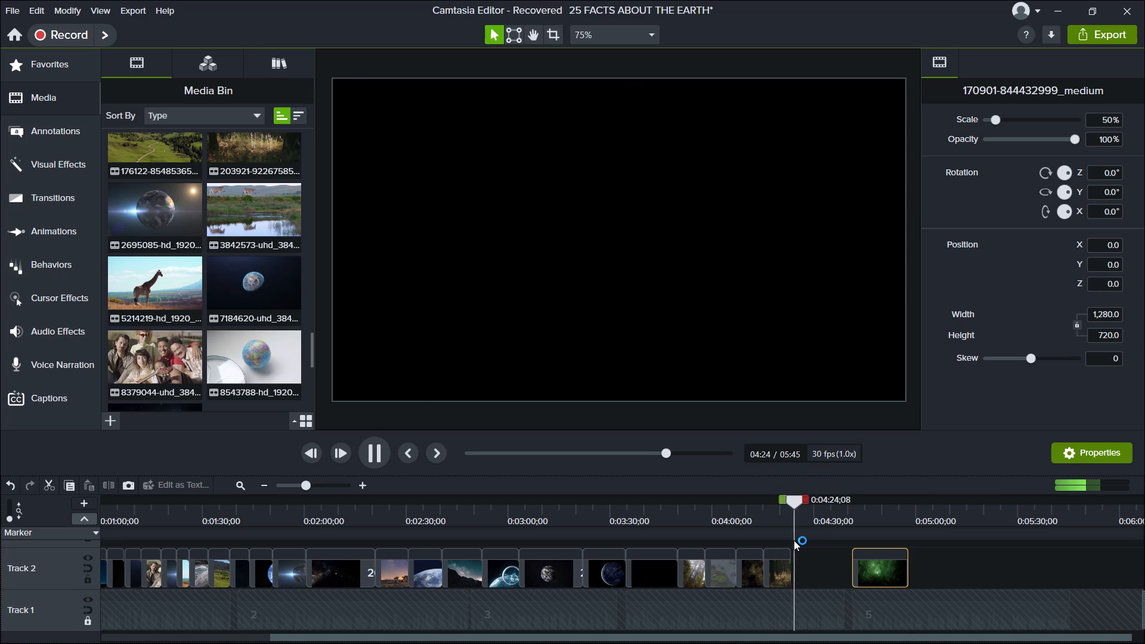
Place a timeline marker at about 0:04:25, in the gap after the forest clip.
{"action": "left_click", "coordinate": [794, 539]}
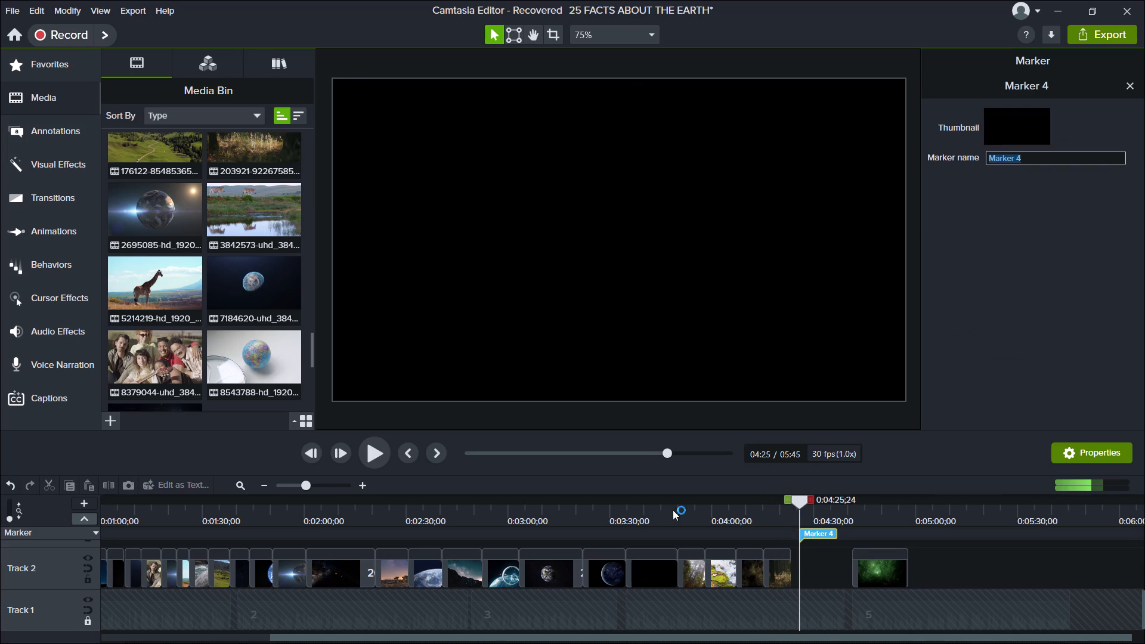
Add the globe-and-clock clip 8543788-hd_1920_1080_25fps to Track 2 directly after the forest clip, starting at about 0:04:23.
{"action": "scroll", "coordinate": [358, 439], "scroll_direction": "down", "scroll_amount": 1}
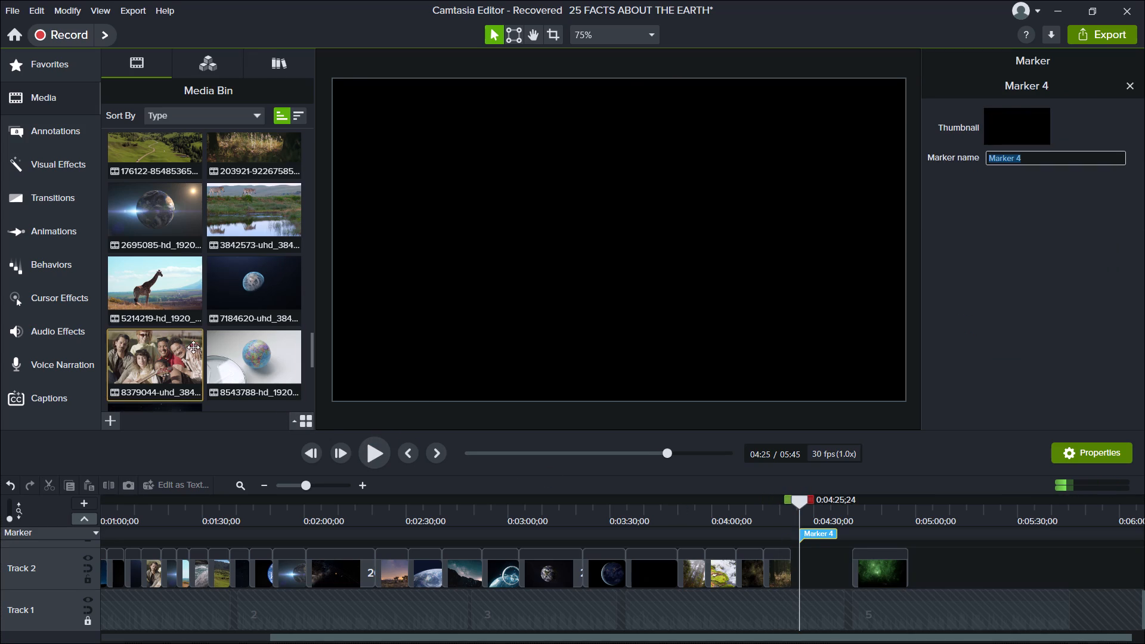
{"action": "scroll", "coordinate": [206, 315], "scroll_direction": "down", "scroll_amount": 2}
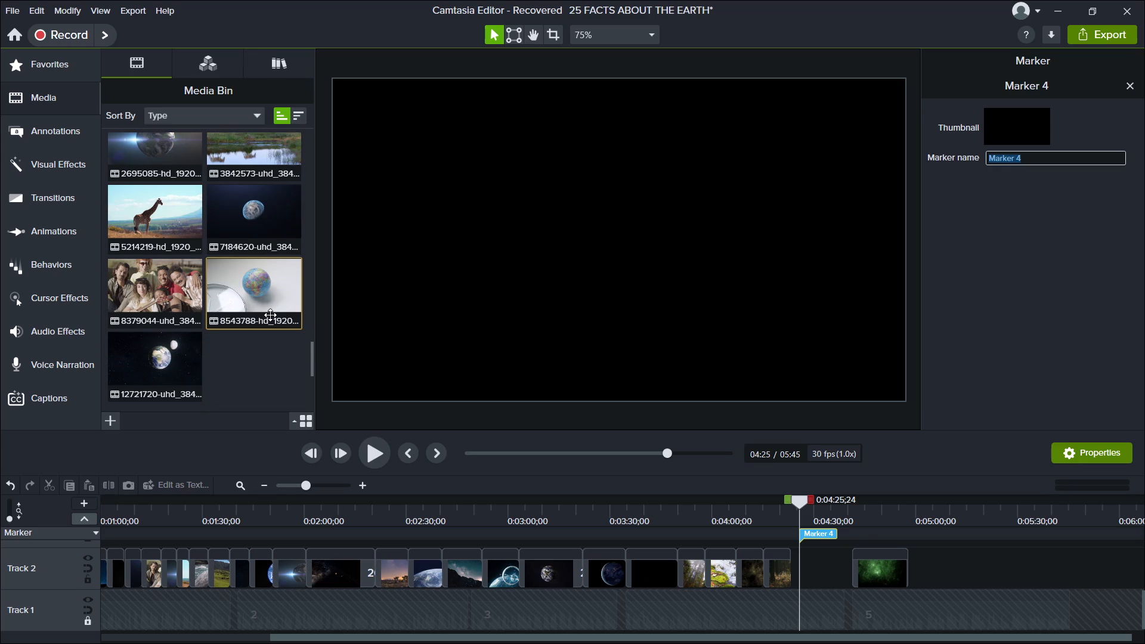
{"action": "left_click_drag", "start_coordinate": [274, 298], "coordinate": [277, 296]}
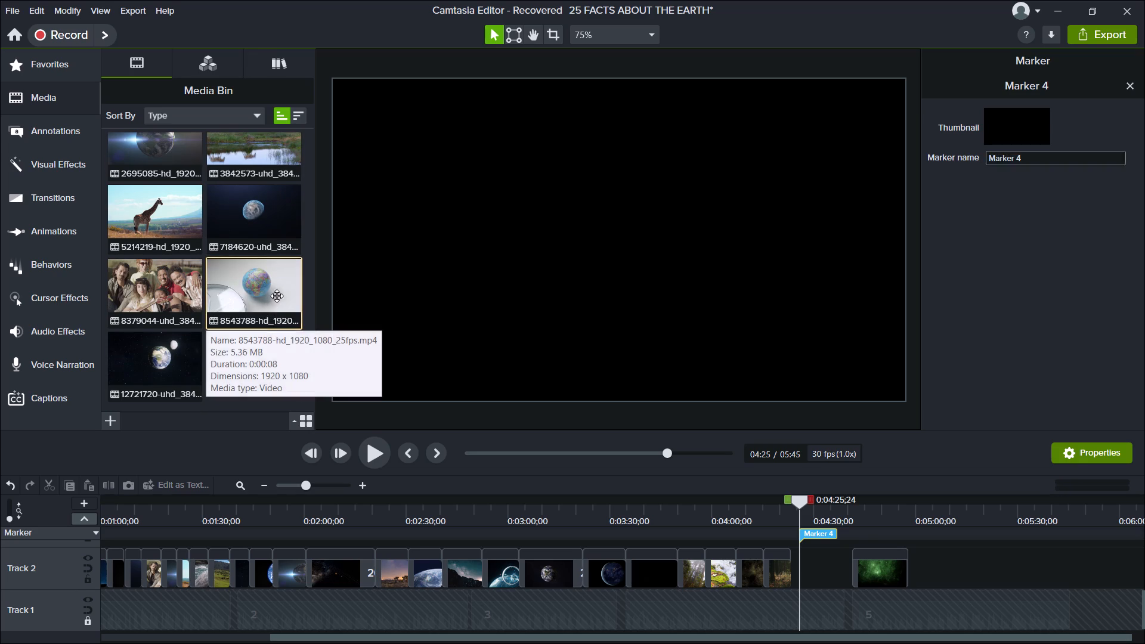
{"action": "left_click_drag", "start_coordinate": [277, 296], "coordinate": [794, 535]}
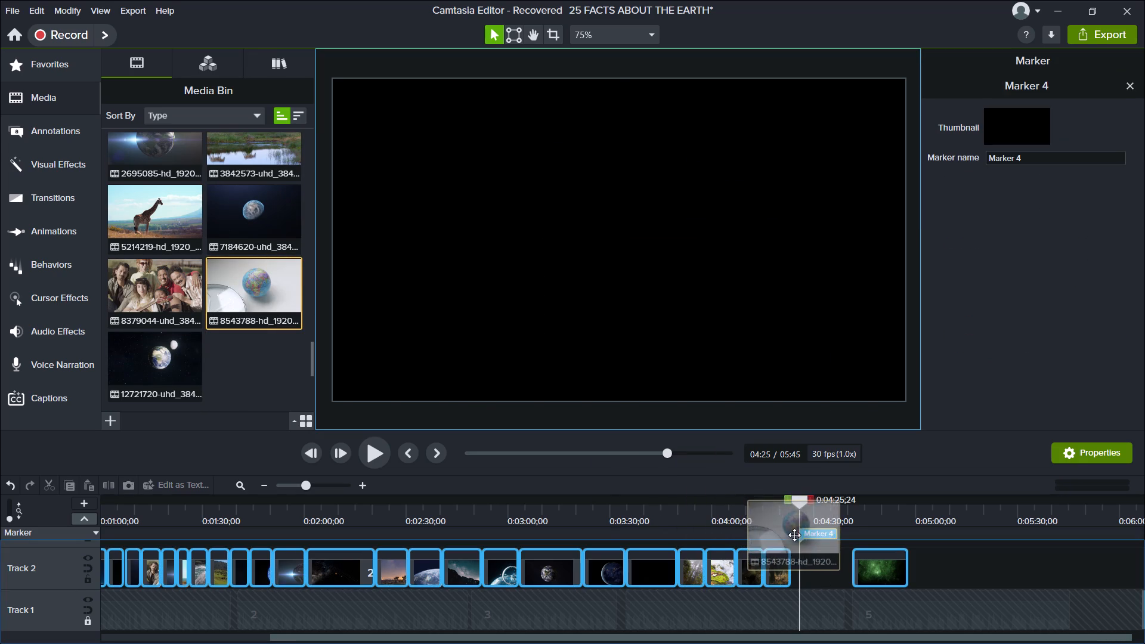
{"action": "left_click_drag", "start_coordinate": [794, 535], "coordinate": [782, 547]}
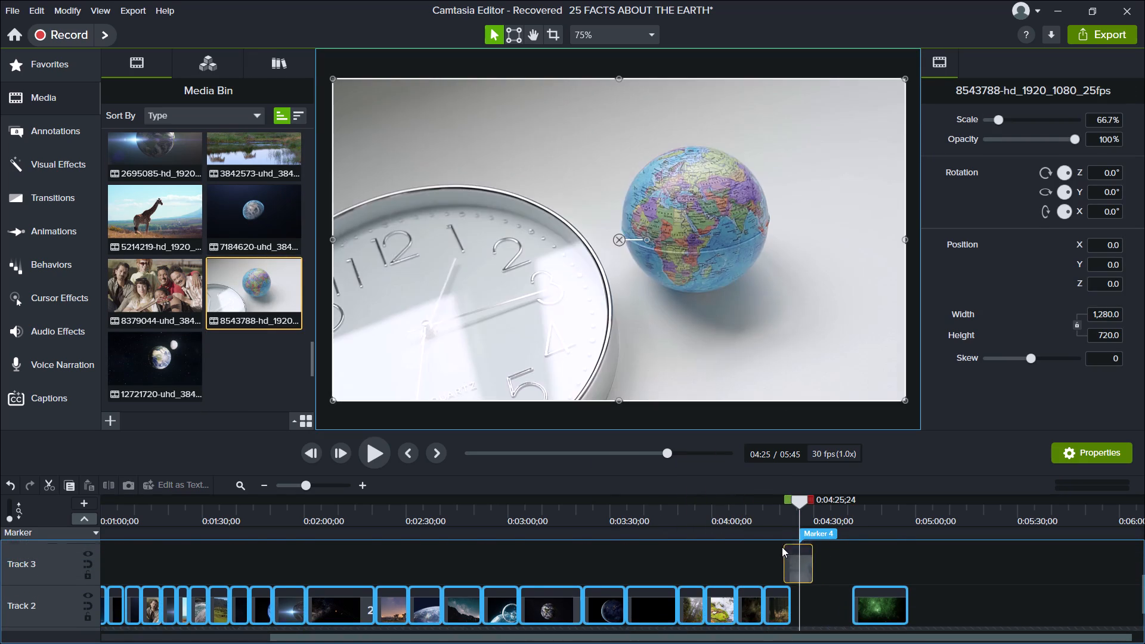
{"action": "left_click_drag", "start_coordinate": [782, 547], "coordinate": [802, 620]}
{"action": "scroll", "coordinate": [813, 592], "scroll_direction": "down", "scroll_amount": 1}
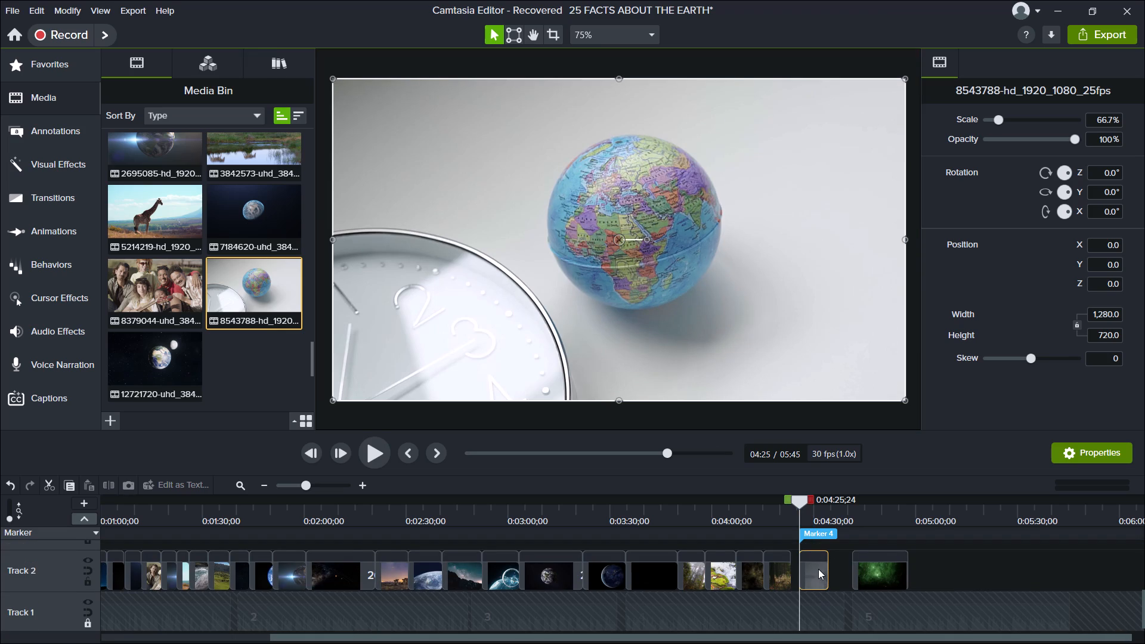
{"action": "left_click_drag", "start_coordinate": [818, 569], "coordinate": [808, 563]}
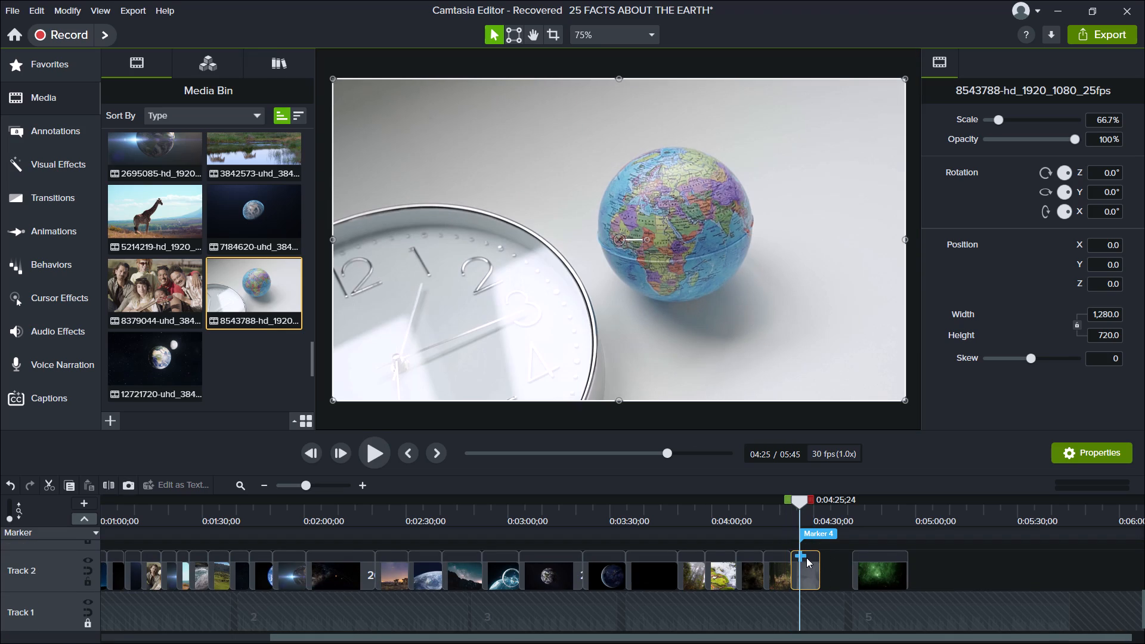
Delete the timeline markers at about 0:04:25 and 0:04:14.
{"action": "left_click", "coordinate": [762, 530]}
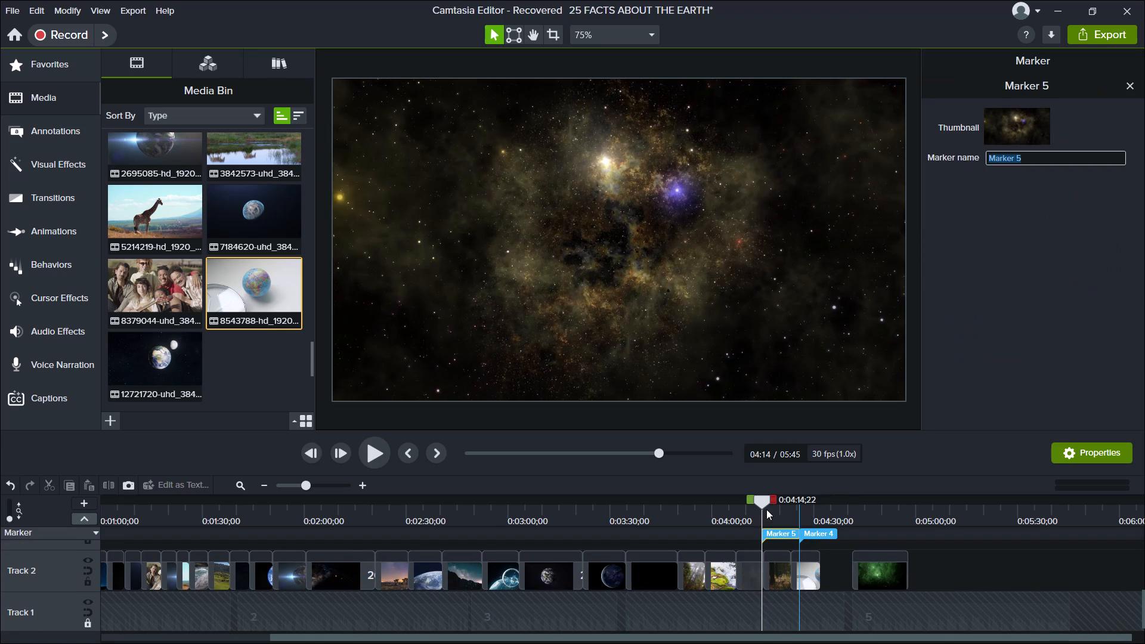
{"action": "right_click", "coordinate": [825, 532]}
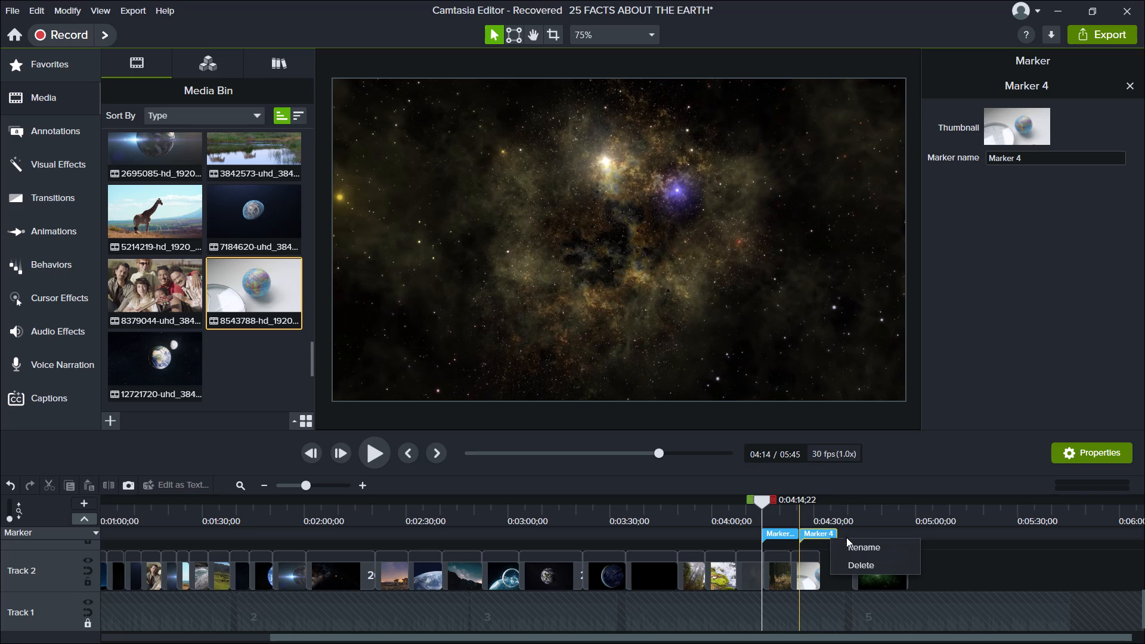
{"action": "left_click", "coordinate": [855, 561]}
{"action": "right_click", "coordinate": [783, 529]}
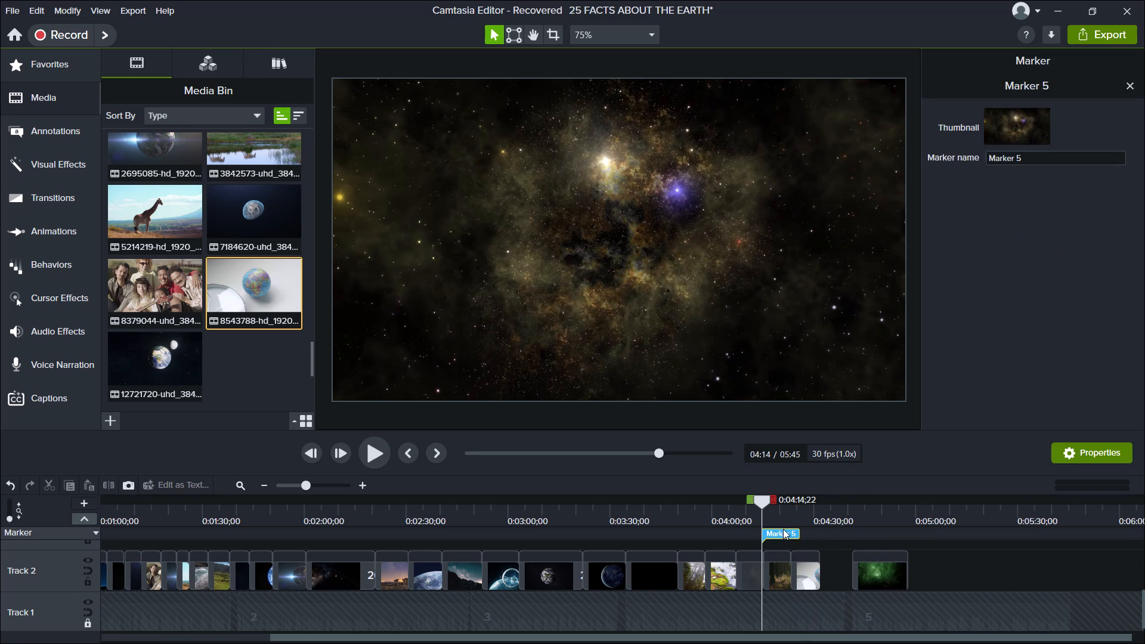
{"action": "left_click", "coordinate": [826, 556]}
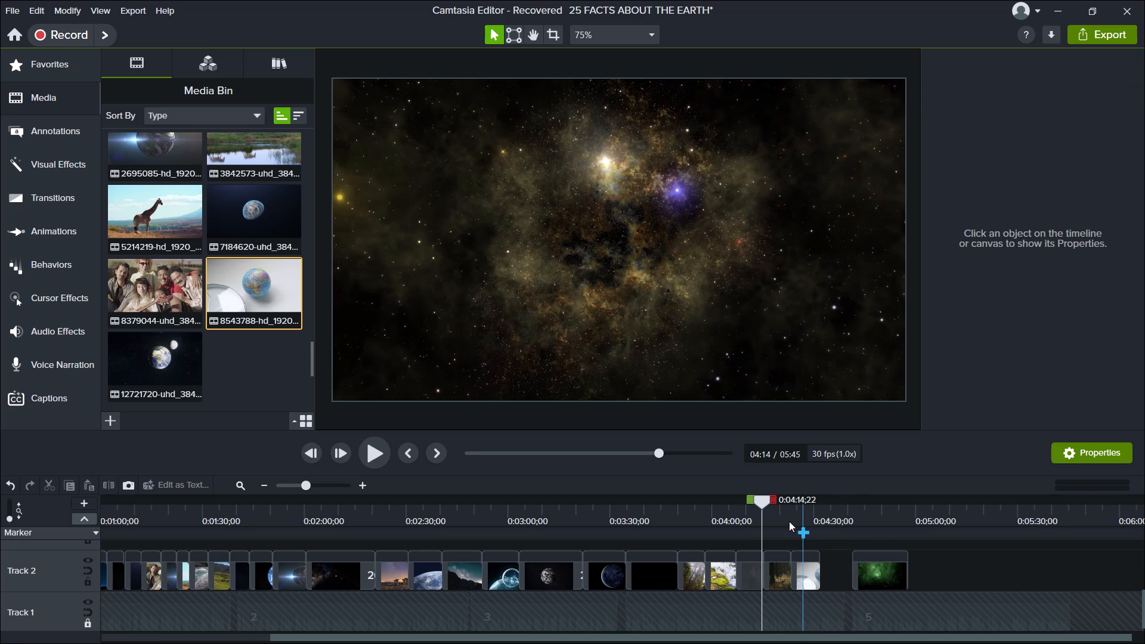
Play the timeline from about 0:04:07 and look through the Media Bin for footage to fill the remaining gap.
{"action": "left_click", "coordinate": [787, 519]}
{"action": "left_click", "coordinate": [736, 503]}
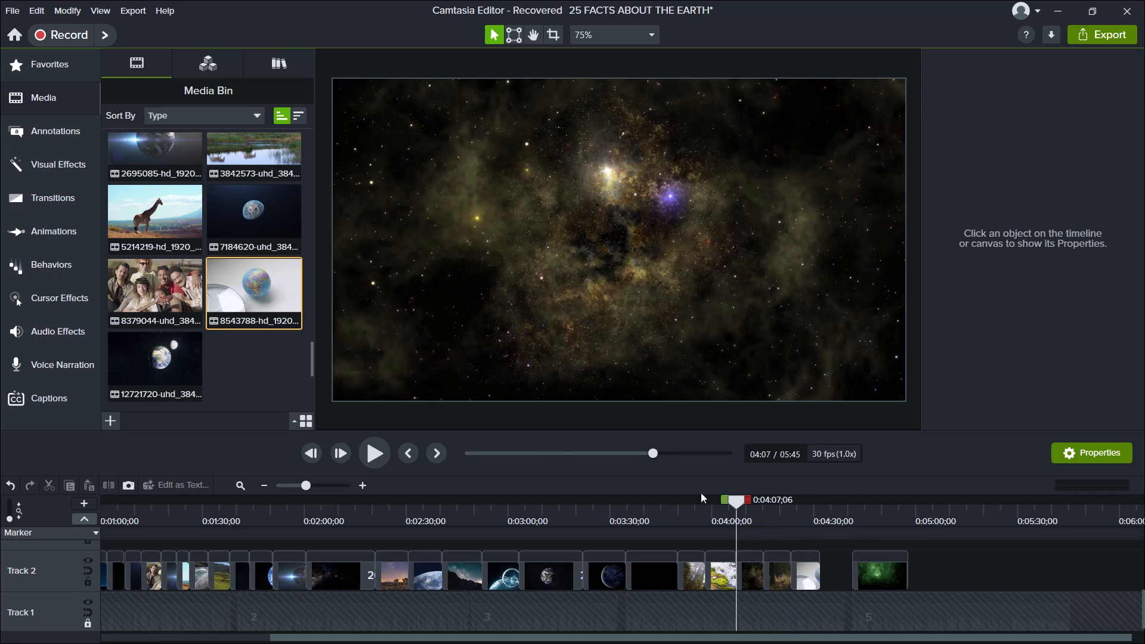
{"action": "left_click", "coordinate": [367, 450]}
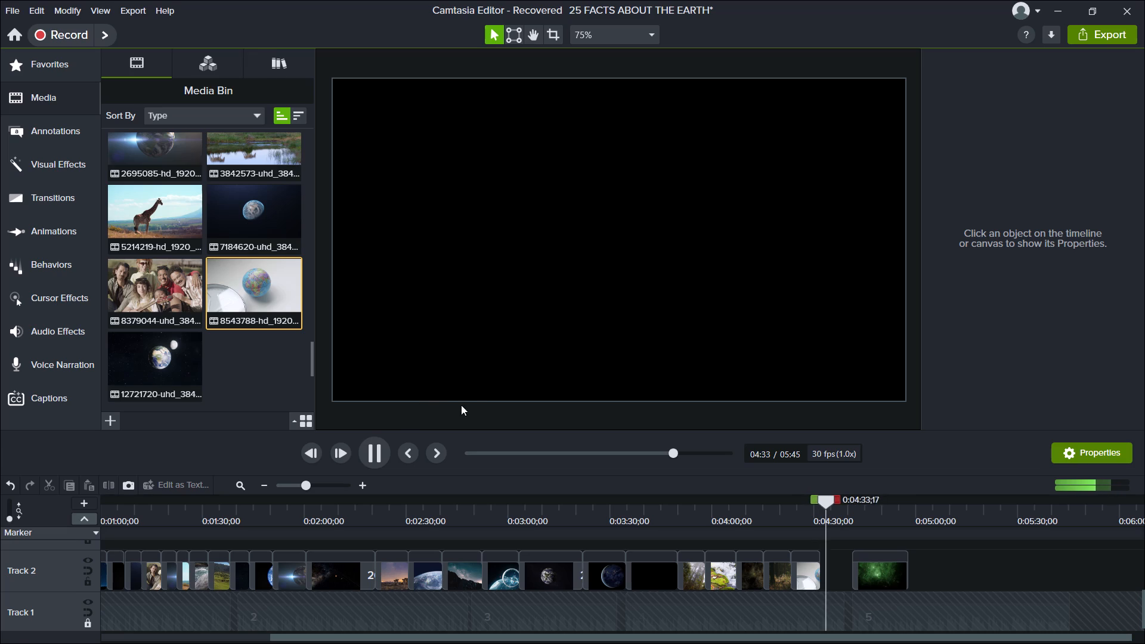
{"action": "scroll", "coordinate": [271, 346], "scroll_direction": "up", "scroll_amount": 1}
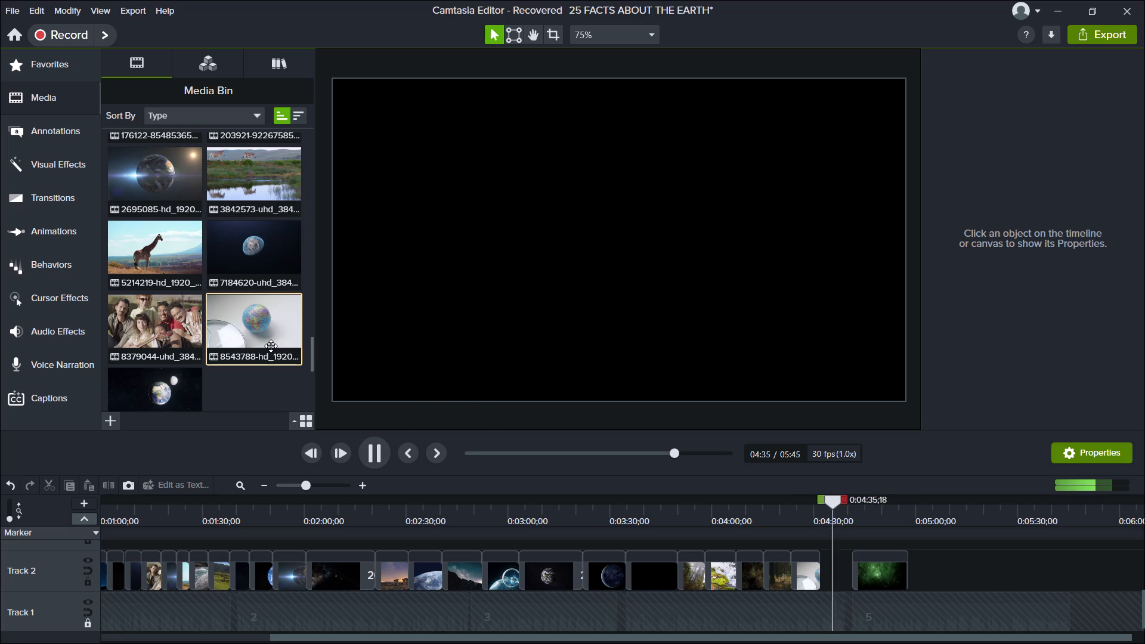
{"action": "scroll", "coordinate": [271, 346], "scroll_direction": "up", "scroll_amount": 8}
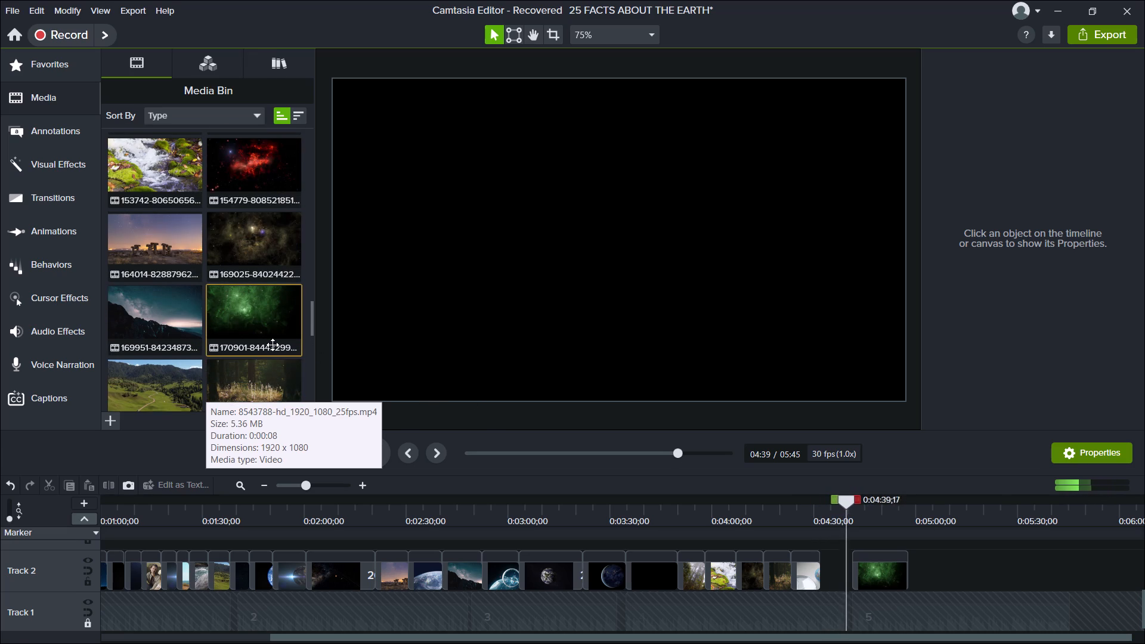
{"action": "scroll", "coordinate": [273, 345], "scroll_direction": "up", "scroll_amount": 5}
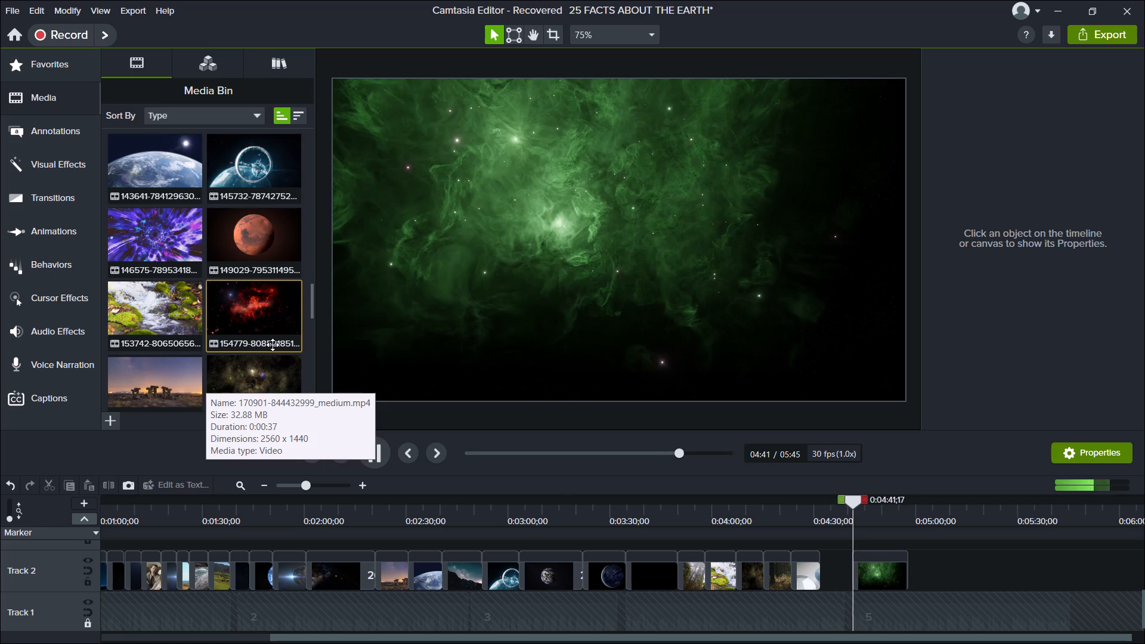
{"action": "scroll", "coordinate": [273, 345], "scroll_direction": "up", "scroll_amount": 3}
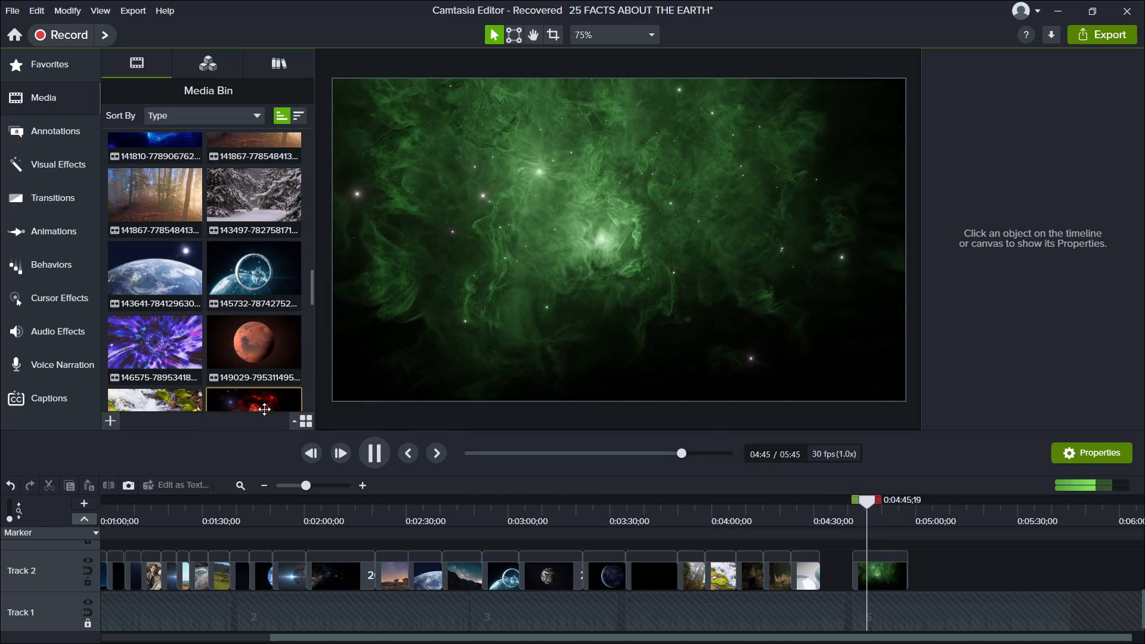
{"action": "scroll", "coordinate": [288, 412], "scroll_direction": "up", "scroll_amount": 2}
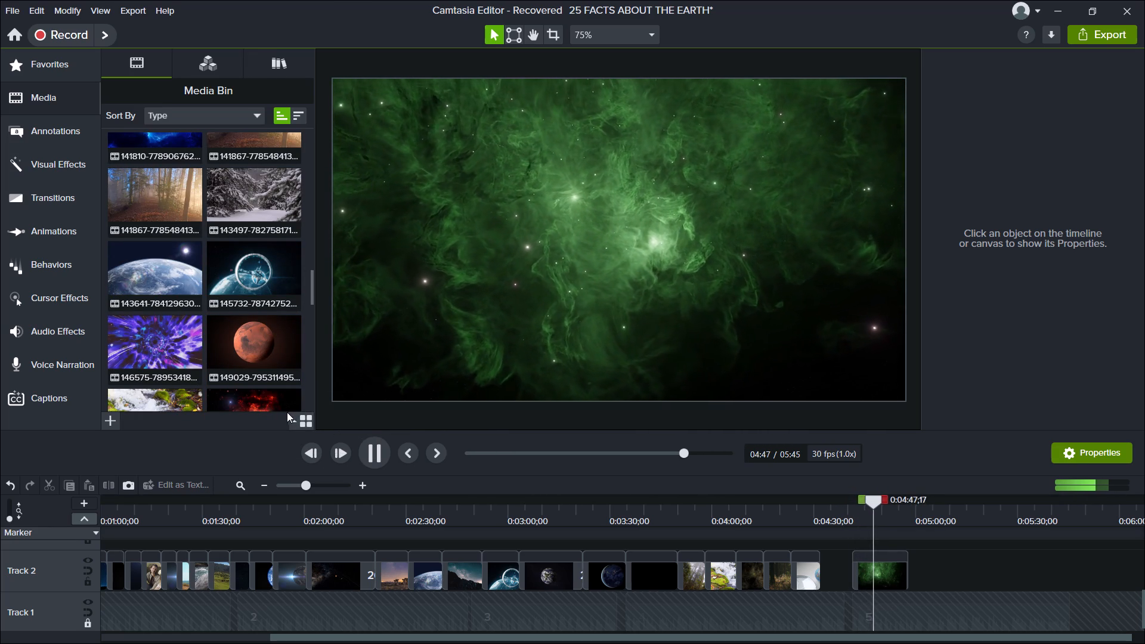
{"action": "scroll", "coordinate": [258, 404], "scroll_direction": "up", "scroll_amount": 2}
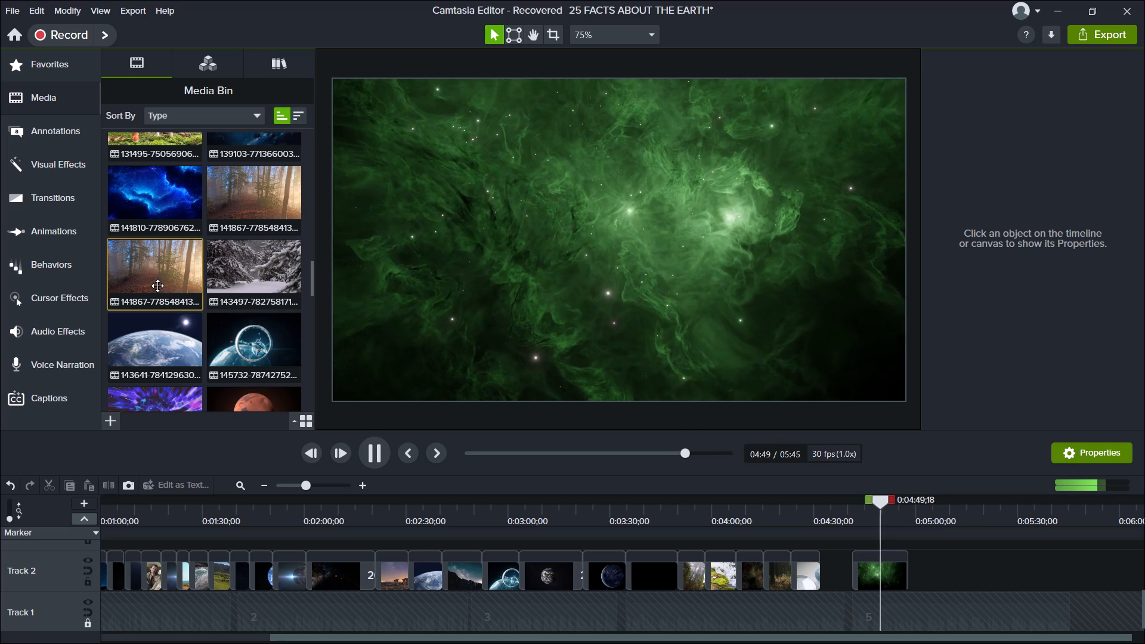
{"action": "left_click", "coordinate": [157, 284]}
{"action": "scroll", "coordinate": [163, 286], "scroll_direction": "up", "scroll_amount": 1}
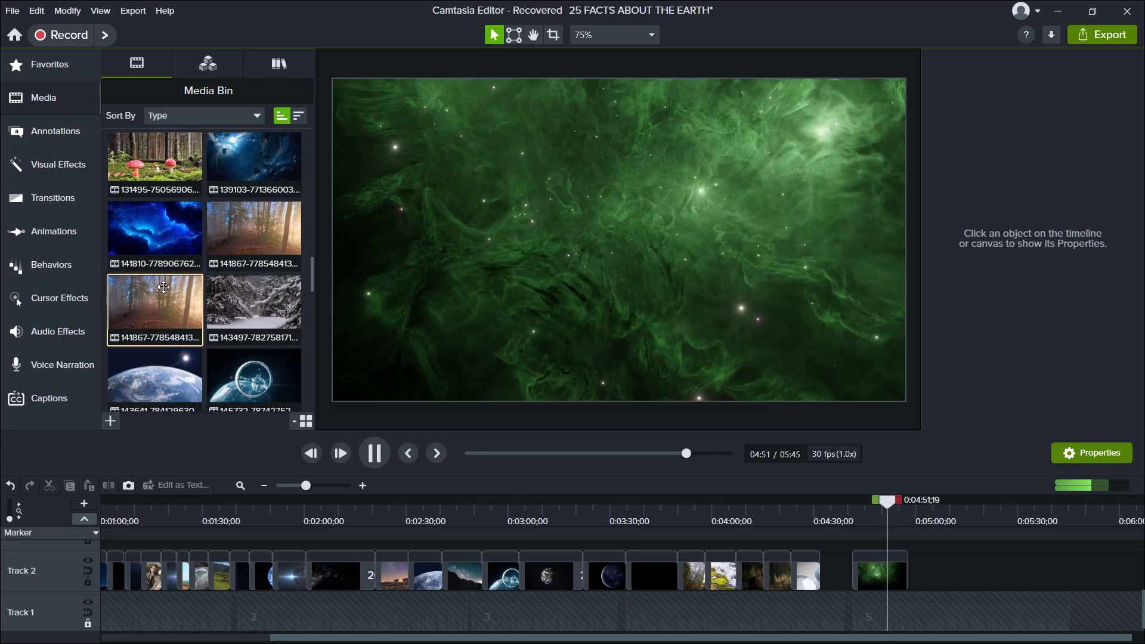
{"action": "left_click_drag", "start_coordinate": [160, 250], "coordinate": [810, 552]}
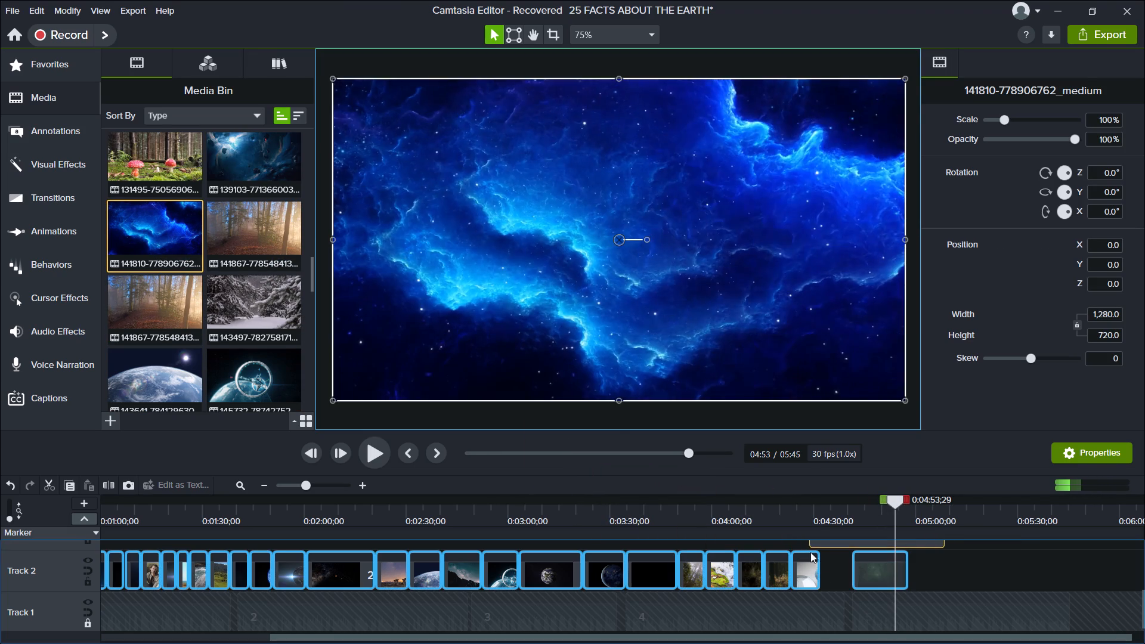
{"action": "left_click_drag", "start_coordinate": [810, 552], "coordinate": [850, 574]}
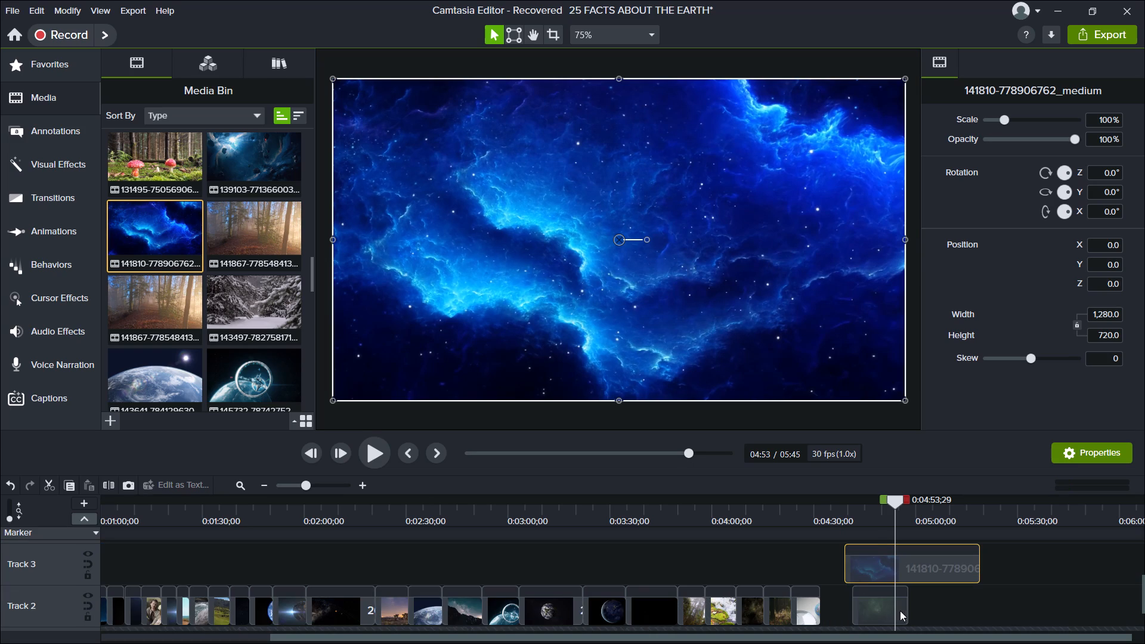
{"action": "left_click_drag", "start_coordinate": [861, 562], "coordinate": [878, 562]}
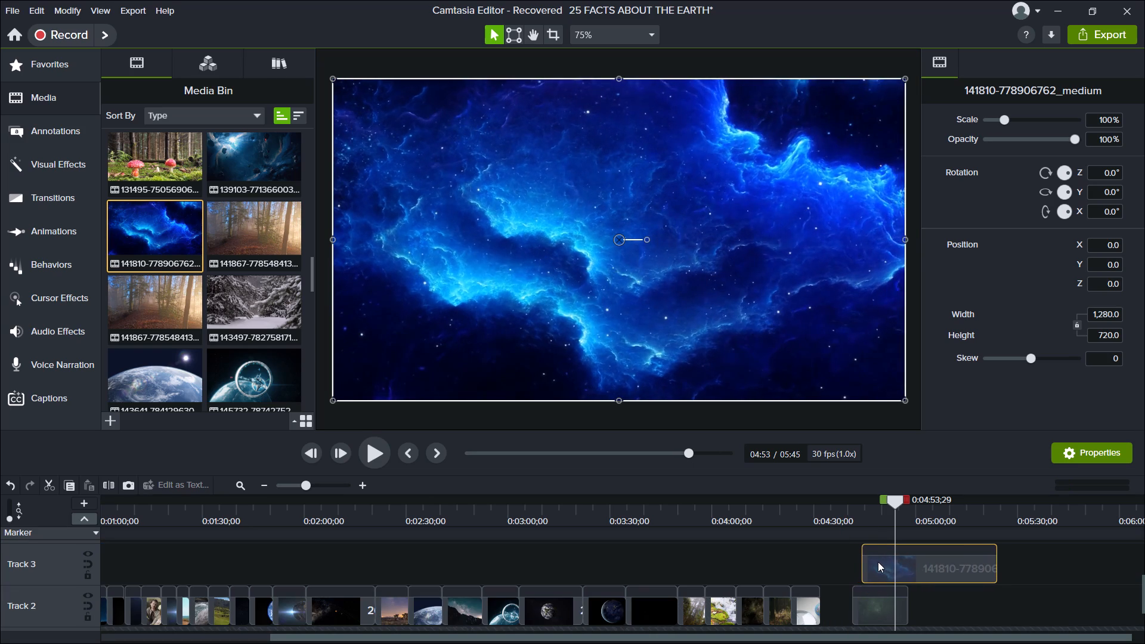
{"action": "left_click_drag", "start_coordinate": [878, 562], "coordinate": [868, 565]}
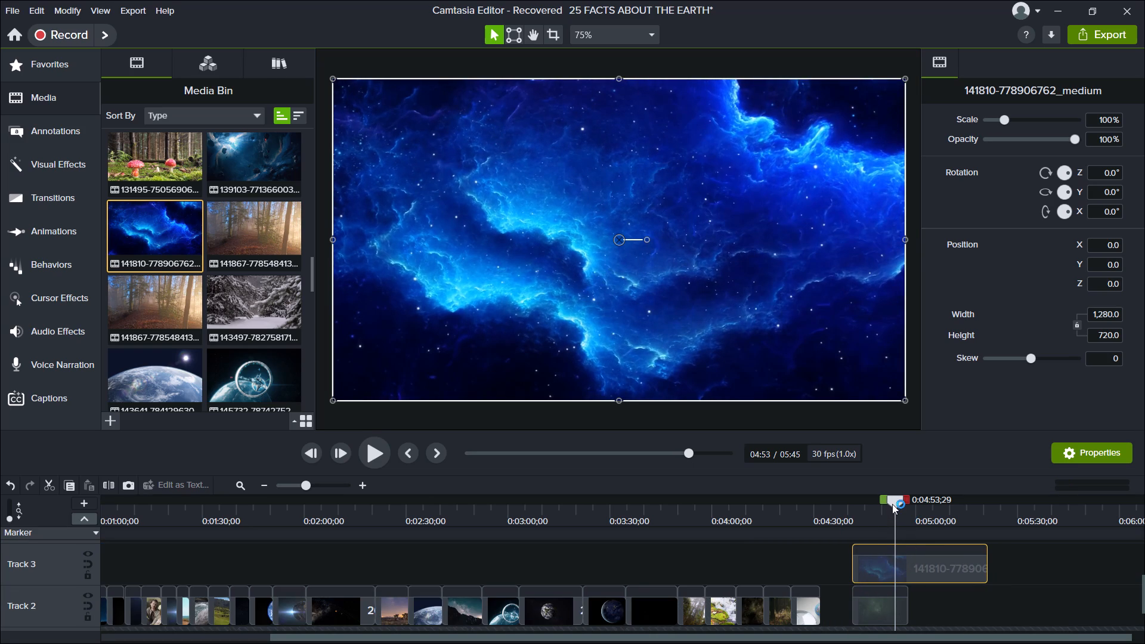
With Track 2 temporarily locked, delete the part of the blue nebula clip from about 0:04:58 to its end at about 0:05:21.
{"action": "left_click_drag", "start_coordinate": [893, 499], "coordinate": [914, 515]}
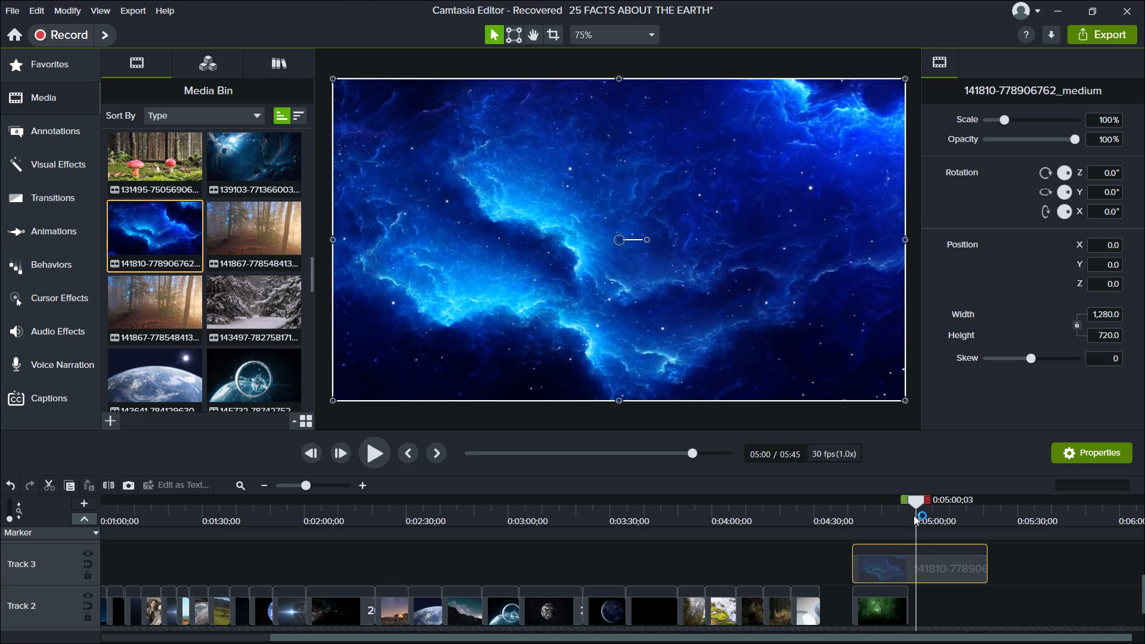
{"action": "left_click_drag", "start_coordinate": [914, 515], "coordinate": [906, 513]}
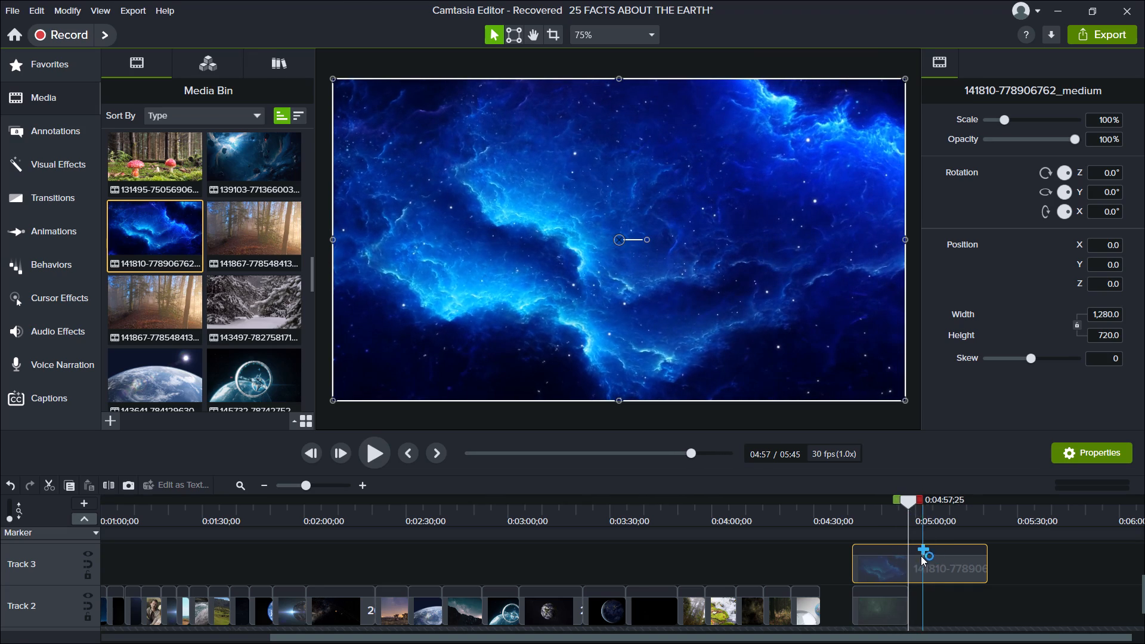
{"action": "left_click_drag", "start_coordinate": [920, 499], "coordinate": [979, 514]}
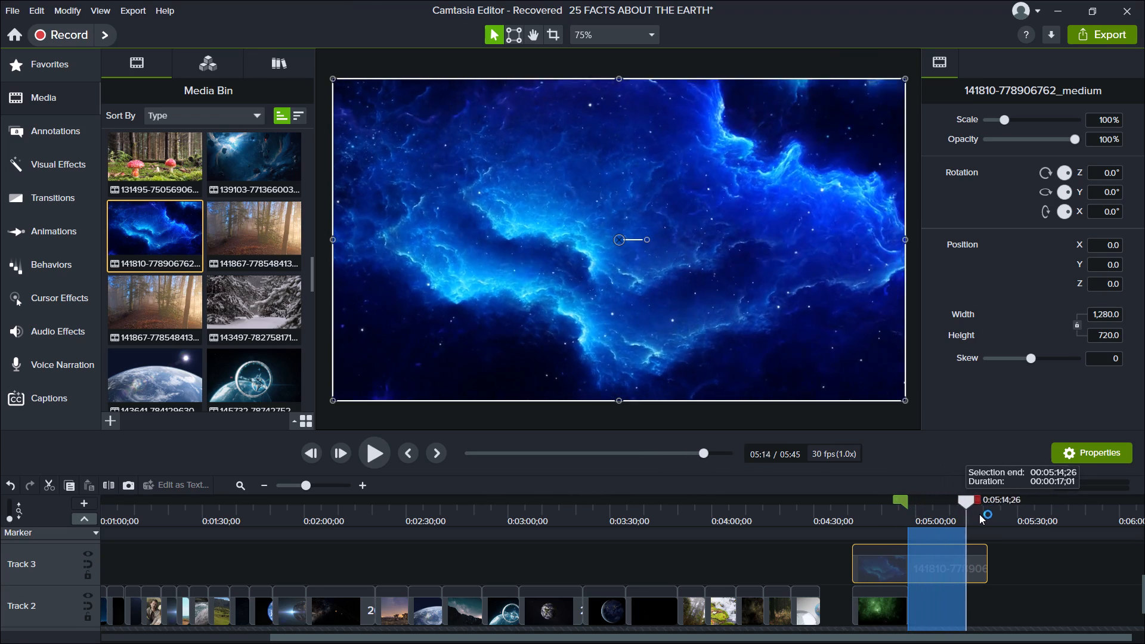
{"action": "left_click_drag", "start_coordinate": [979, 514], "coordinate": [995, 513]}
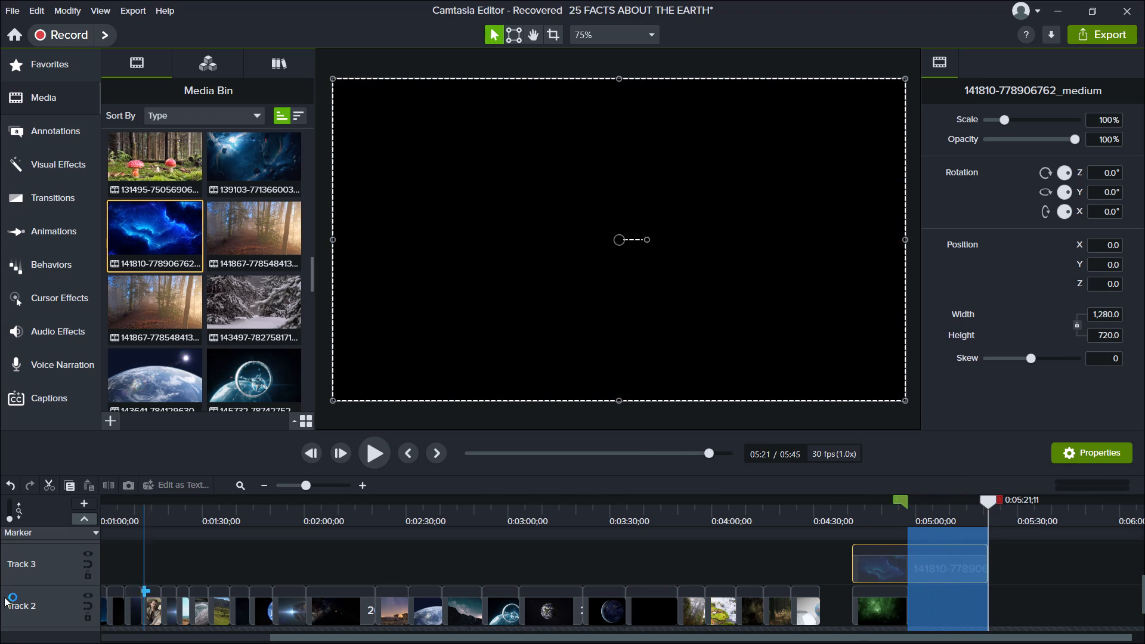
{"action": "left_click", "coordinate": [86, 618]}
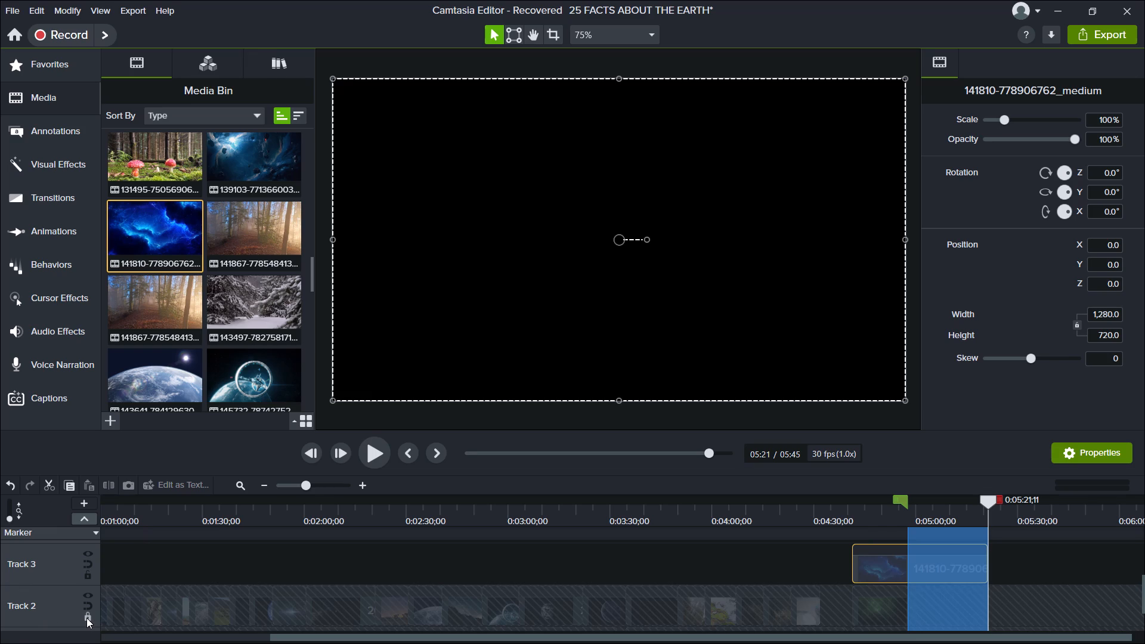
{"action": "key", "text": "BackSpace"}
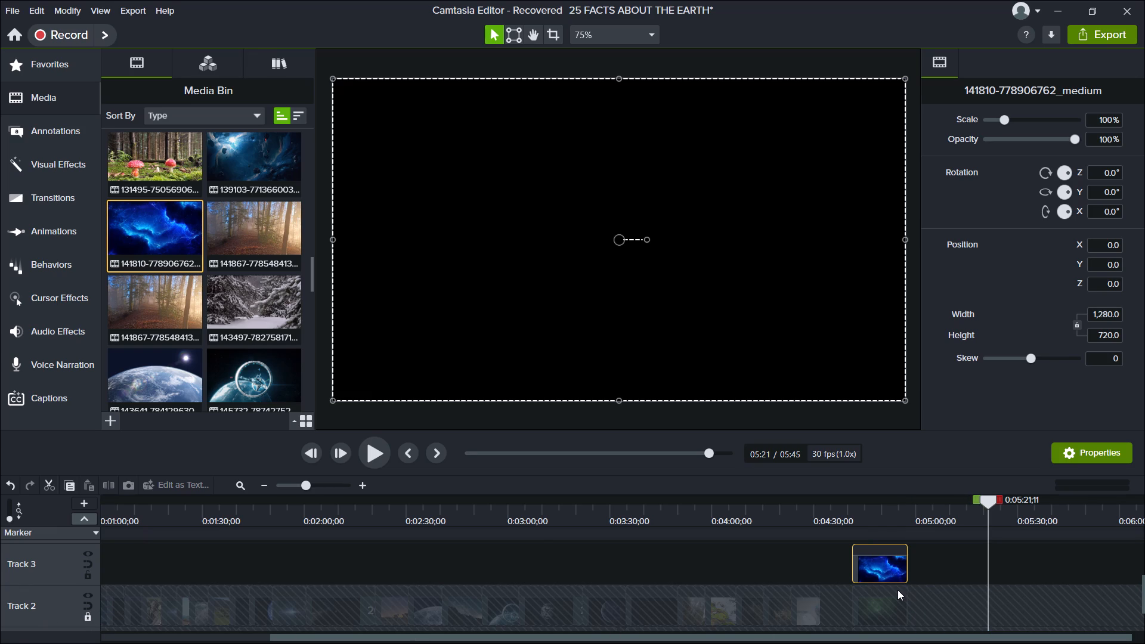
{"action": "left_click", "coordinate": [87, 614]}
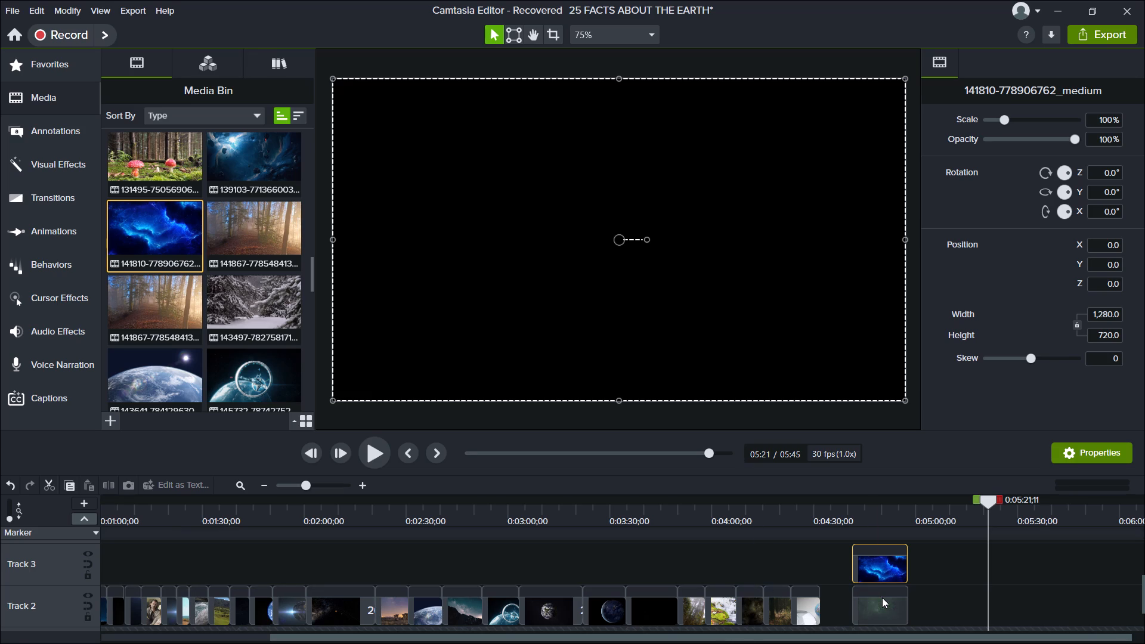
Shift the green nebula clip on Track 2 to about 0:04:58 and put the blue nebula clip in its place at about 0:04:41.
{"action": "left_click_drag", "start_coordinate": [883, 601], "coordinate": [941, 605]}
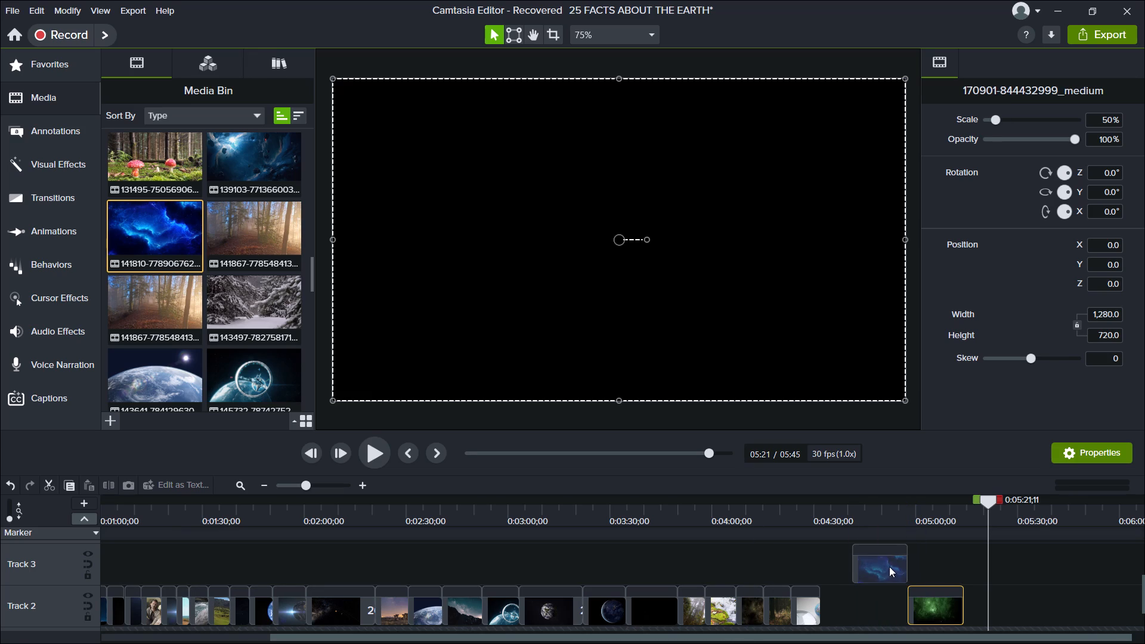
{"action": "left_click_drag", "start_coordinate": [885, 565], "coordinate": [886, 593]}
{"action": "scroll", "coordinate": [881, 609], "scroll_direction": "down", "scroll_amount": 1}
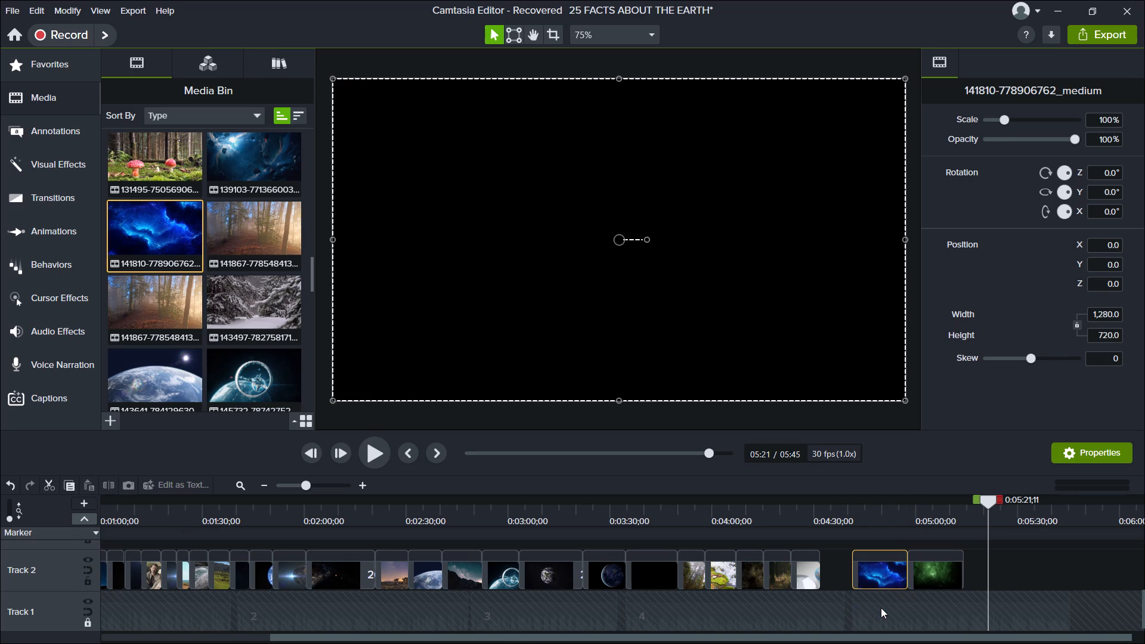
{"action": "left_click_drag", "start_coordinate": [924, 574], "coordinate": [851, 546]}
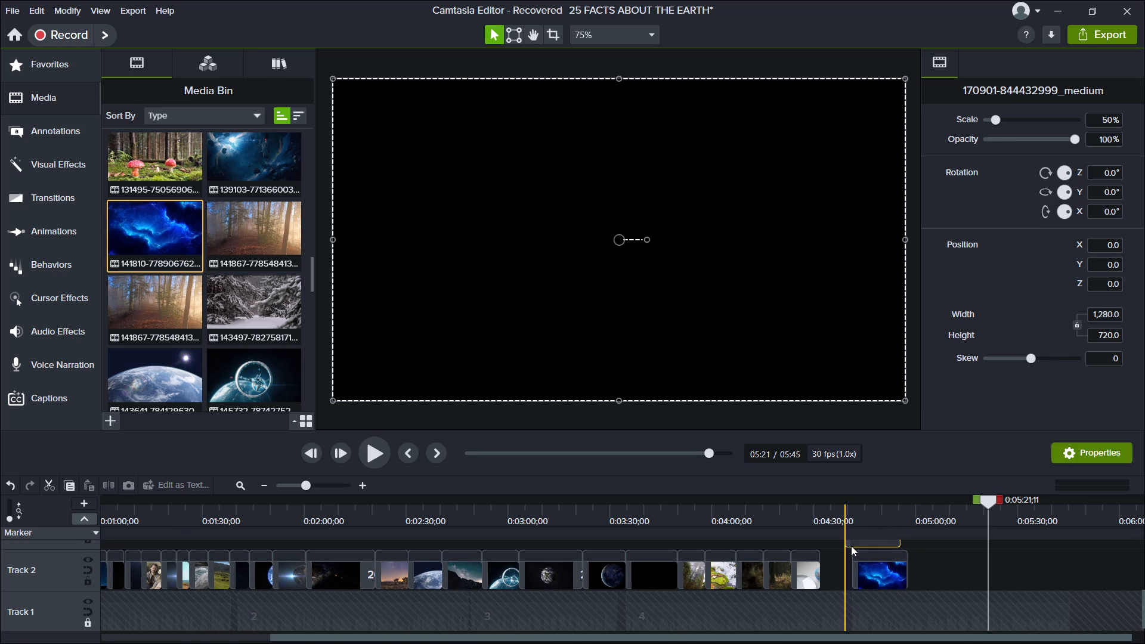
{"action": "left_click_drag", "start_coordinate": [851, 546], "coordinate": [830, 546]}
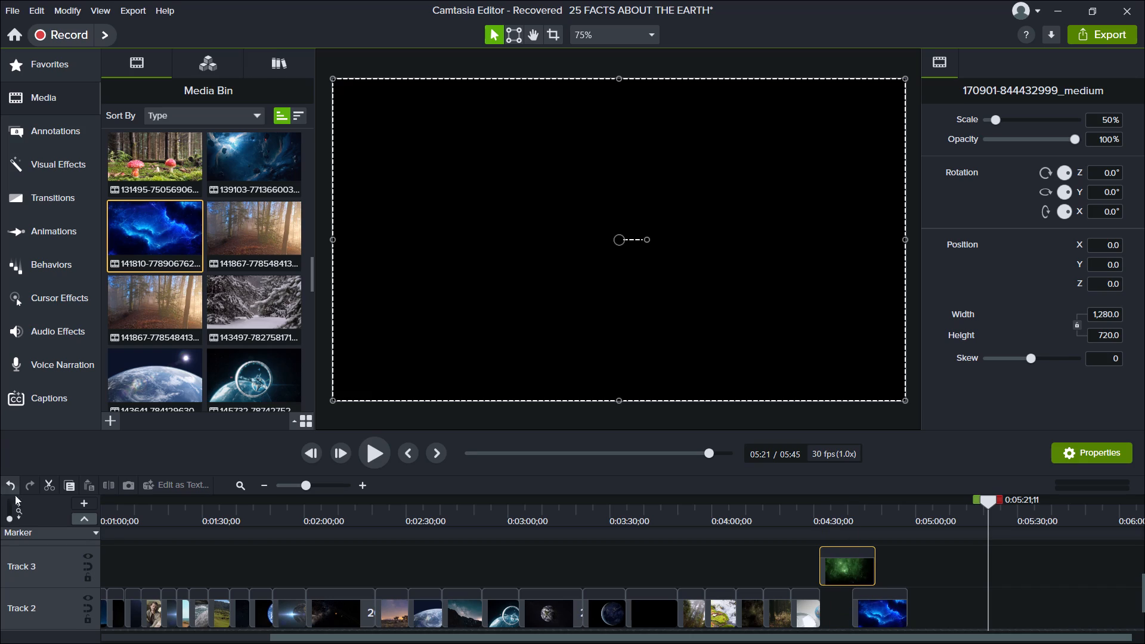
With Track 2 temporarily locked, delete the part of the green nebula clip from about 0:04:42 to its end at about 0:04:48.
{"action": "left_click", "coordinate": [91, 621]}
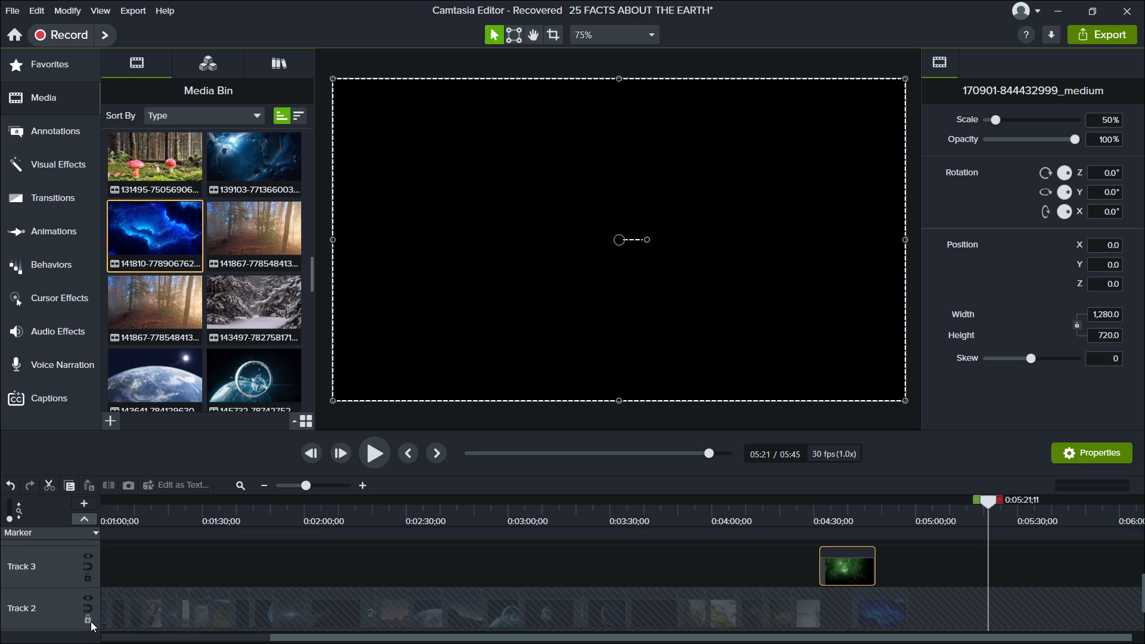
{"action": "left_click", "coordinate": [854, 539]}
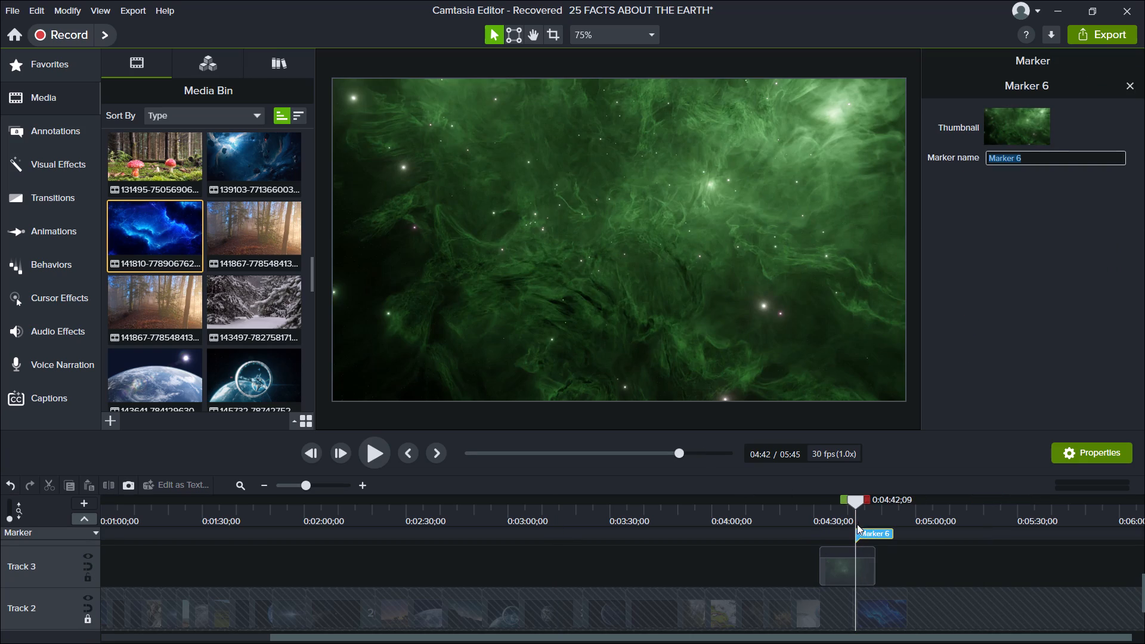
{"action": "right_click", "coordinate": [880, 525]}
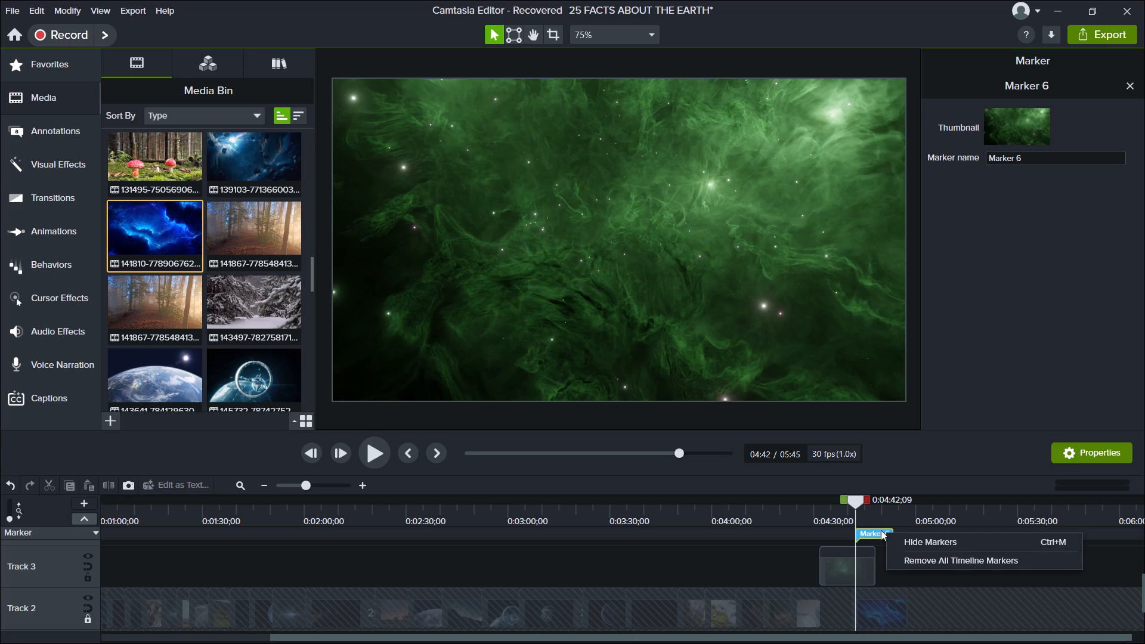
{"action": "right_click", "coordinate": [878, 528]}
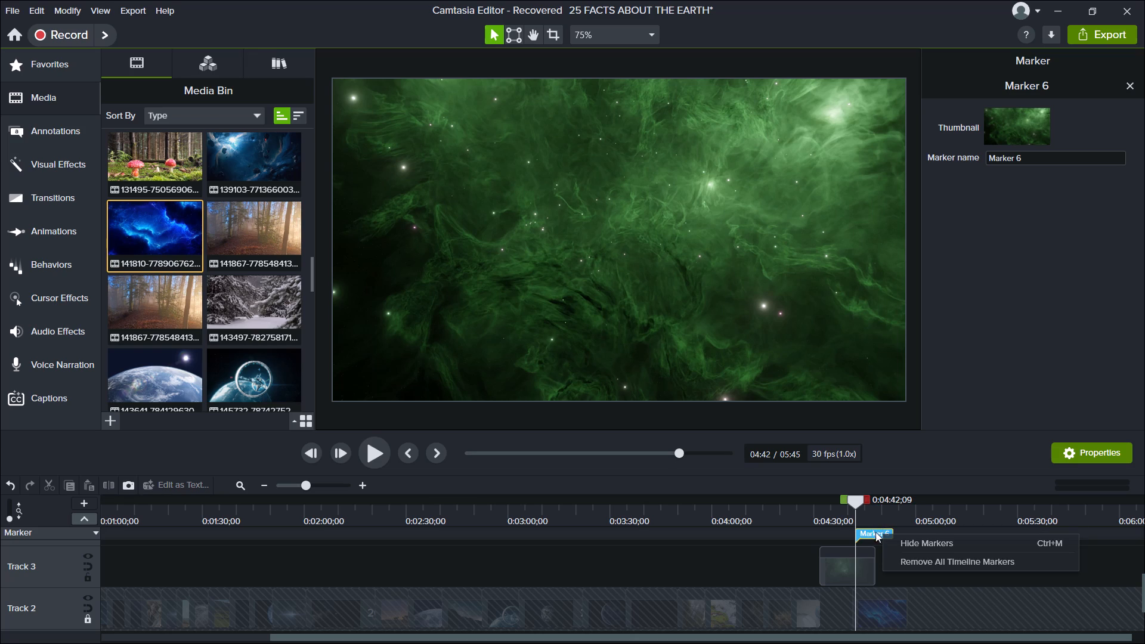
{"action": "right_click", "coordinate": [862, 533]}
{"action": "left_click", "coordinate": [905, 565]}
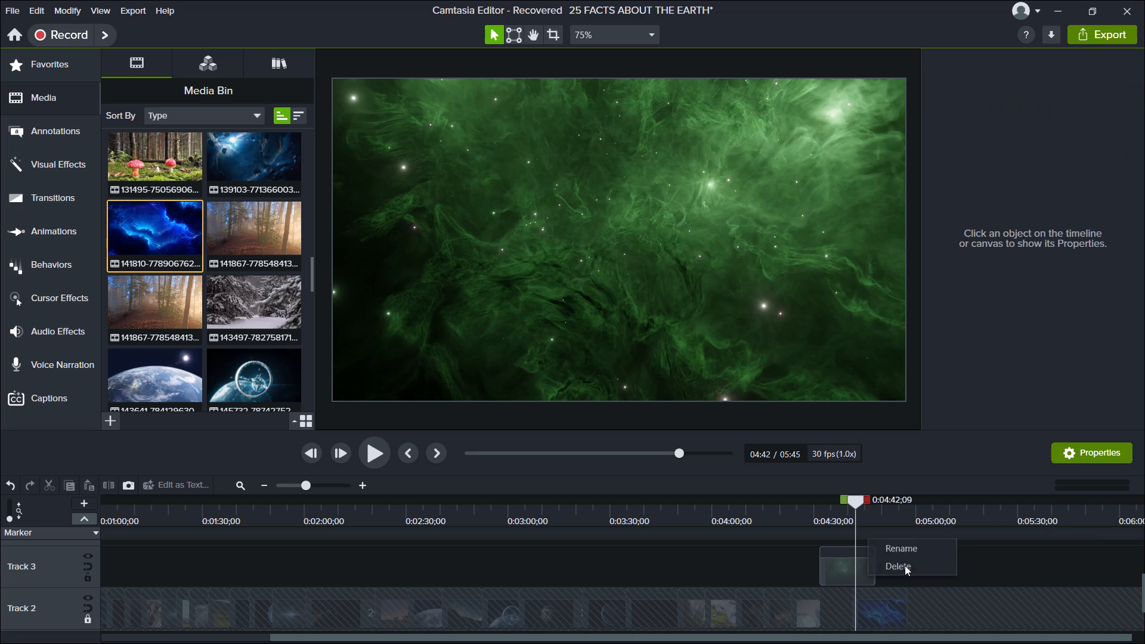
{"action": "left_click_drag", "start_coordinate": [868, 497], "coordinate": [886, 499]}
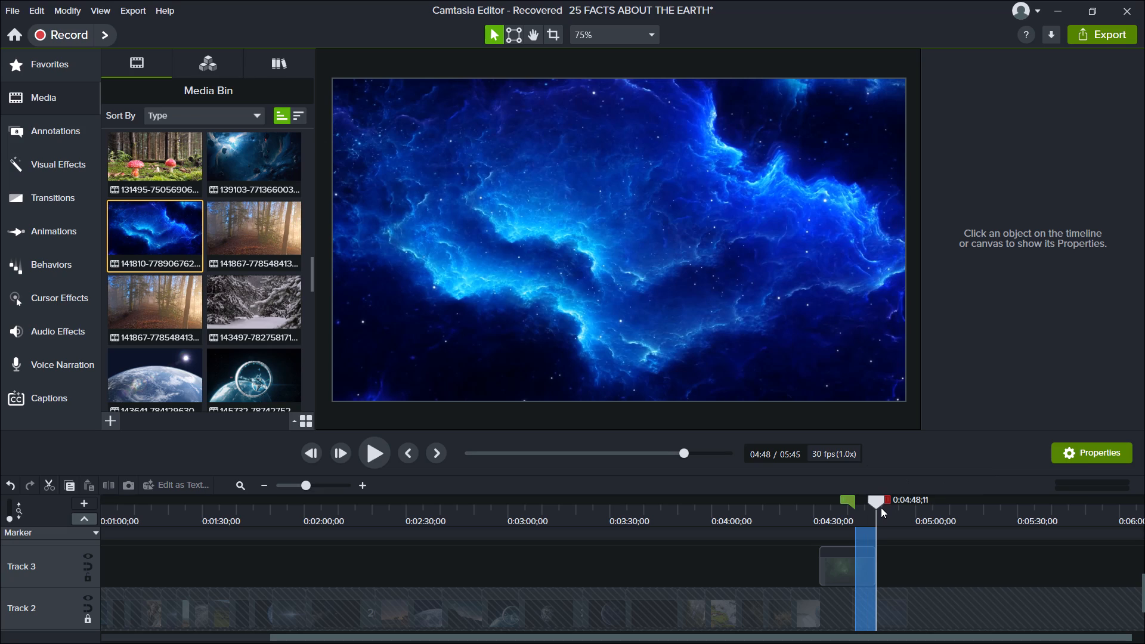
{"action": "key", "text": "BackSpace"}
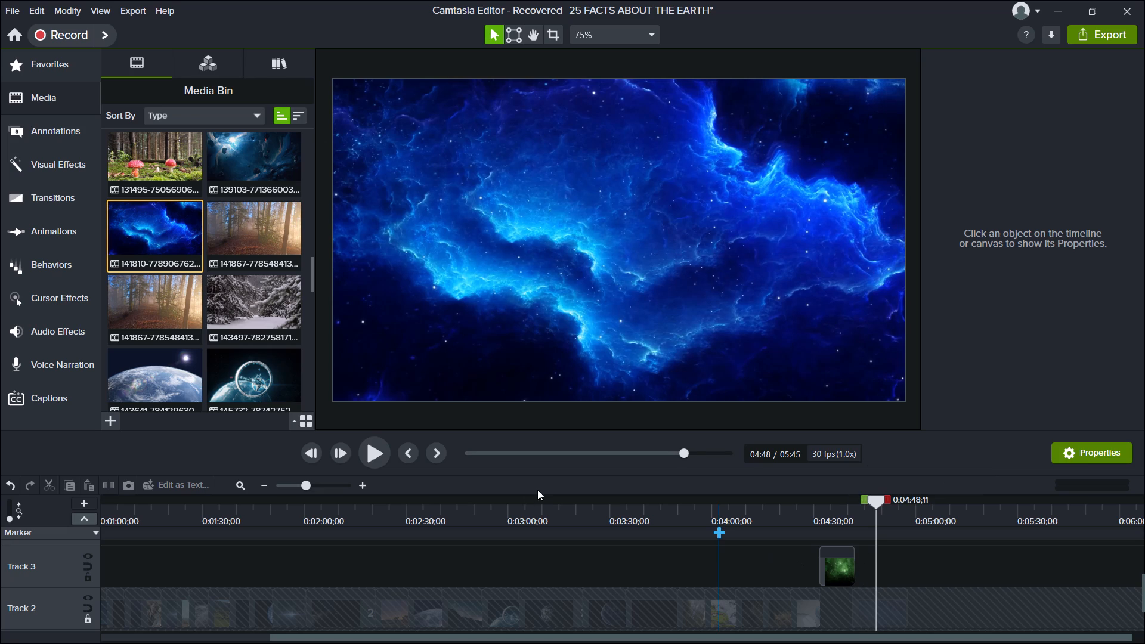
{"action": "left_click", "coordinate": [83, 618]}
Put the green nebula clip on Track 2 at about 0:04:32 and the blue nebula clip directly behind it at about 0:04:42.
{"action": "left_click_drag", "start_coordinate": [835, 567], "coordinate": [837, 577]}
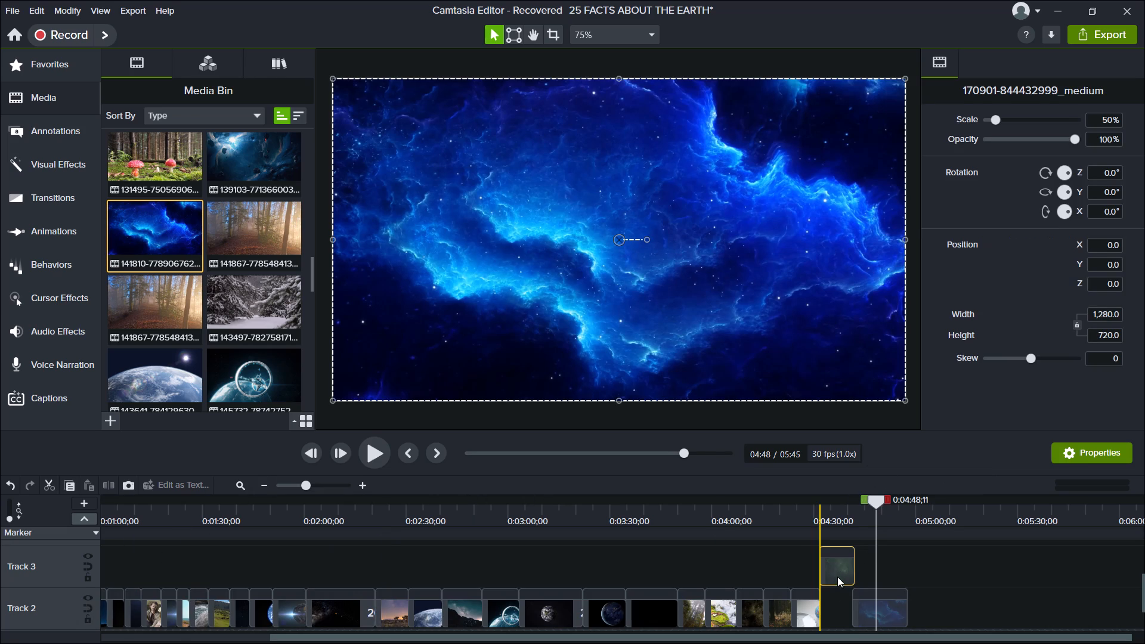
{"action": "left_click_drag", "start_coordinate": [837, 577], "coordinate": [832, 602]}
{"action": "left_click_drag", "start_coordinate": [833, 558], "coordinate": [829, 587]}
{"action": "left_click_drag", "start_coordinate": [877, 598], "coordinate": [884, 598]}
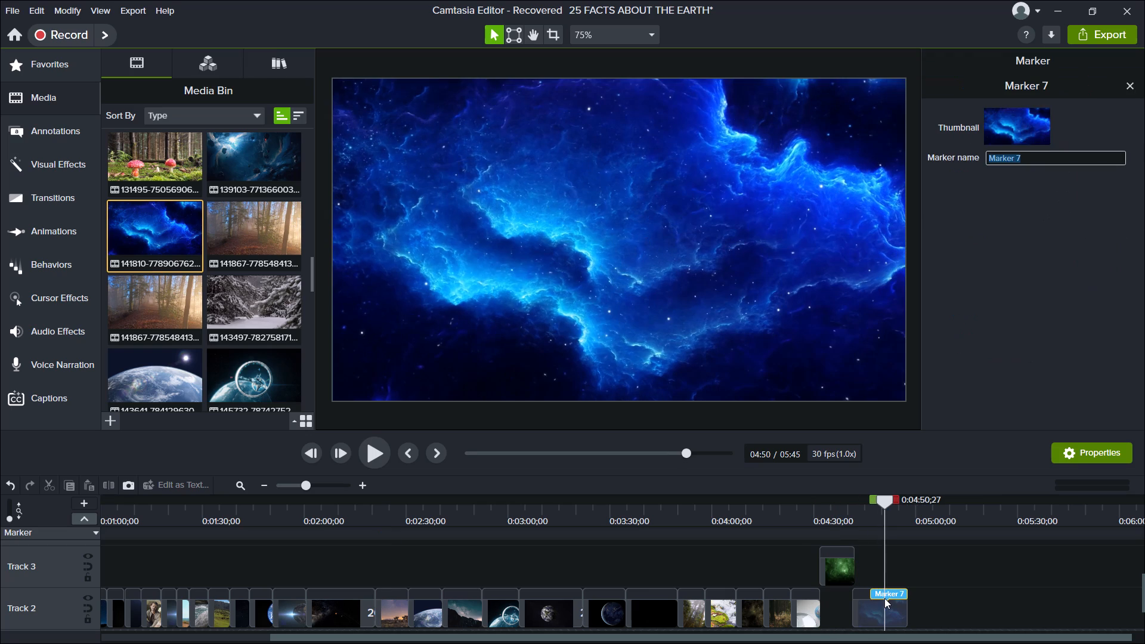
{"action": "right_click", "coordinate": [895, 590]}
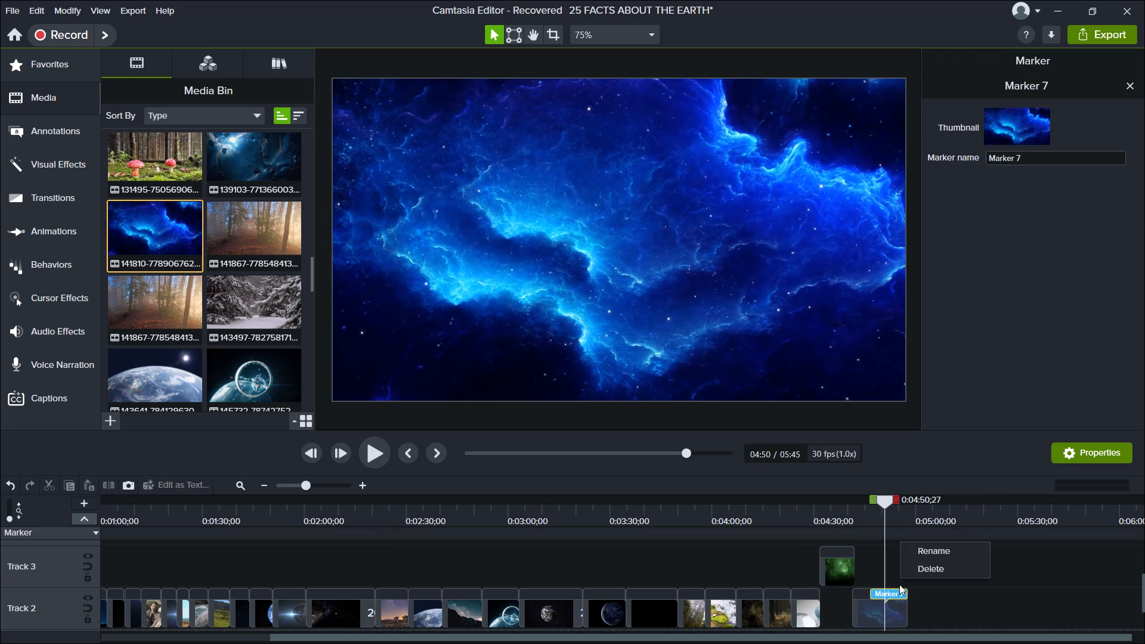
{"action": "left_click", "coordinate": [937, 566]}
{"action": "left_click", "coordinate": [898, 608]}
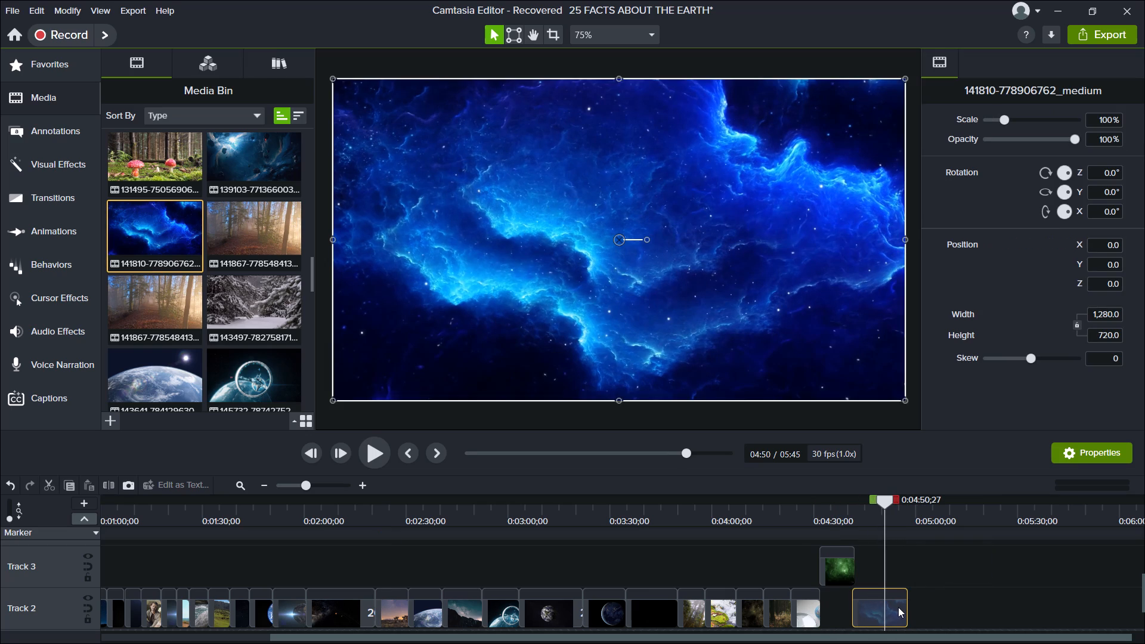
{"action": "left_click_drag", "start_coordinate": [896, 603], "coordinate": [919, 598]}
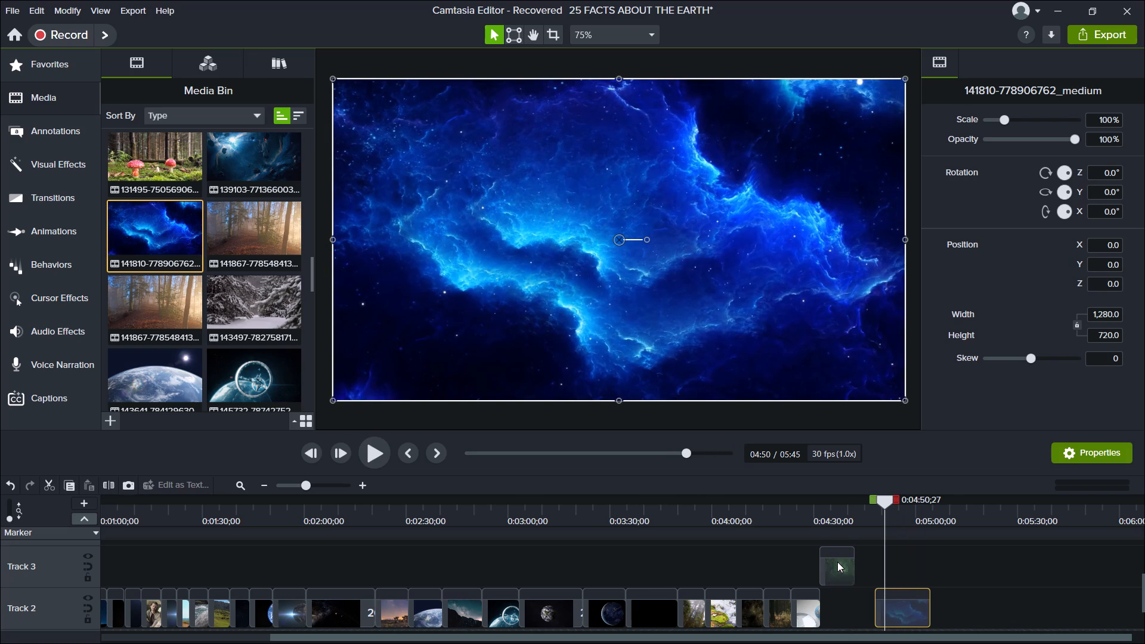
{"action": "left_click_drag", "start_coordinate": [837, 562], "coordinate": [842, 596]}
{"action": "left_click_drag", "start_coordinate": [906, 600], "coordinate": [906, 601]}
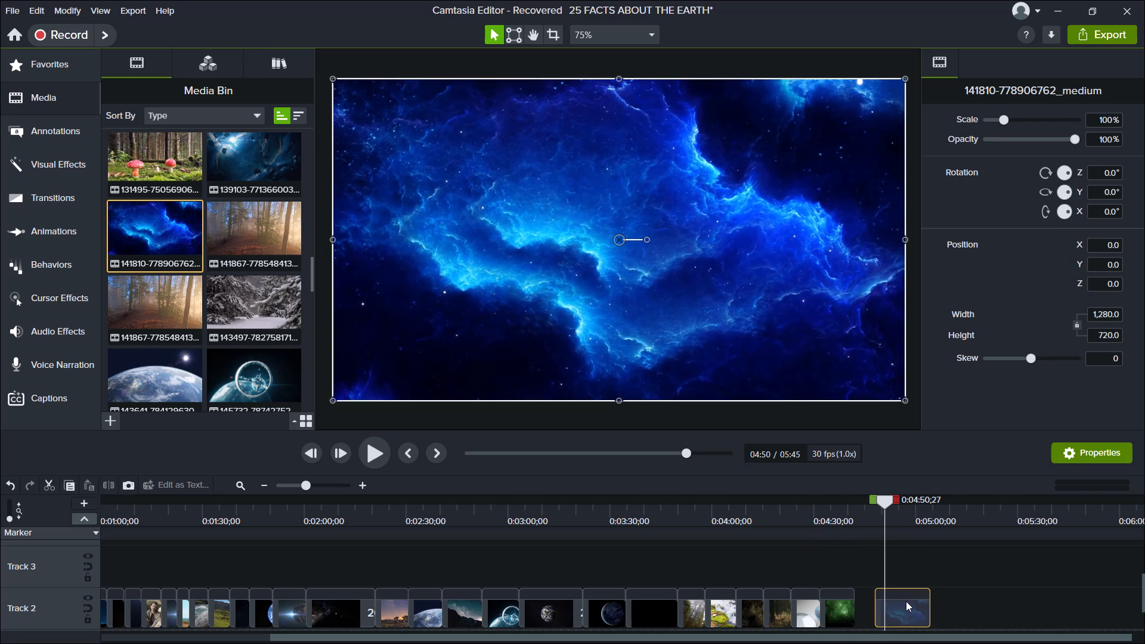
{"action": "left_click_drag", "start_coordinate": [906, 601], "coordinate": [889, 603]}
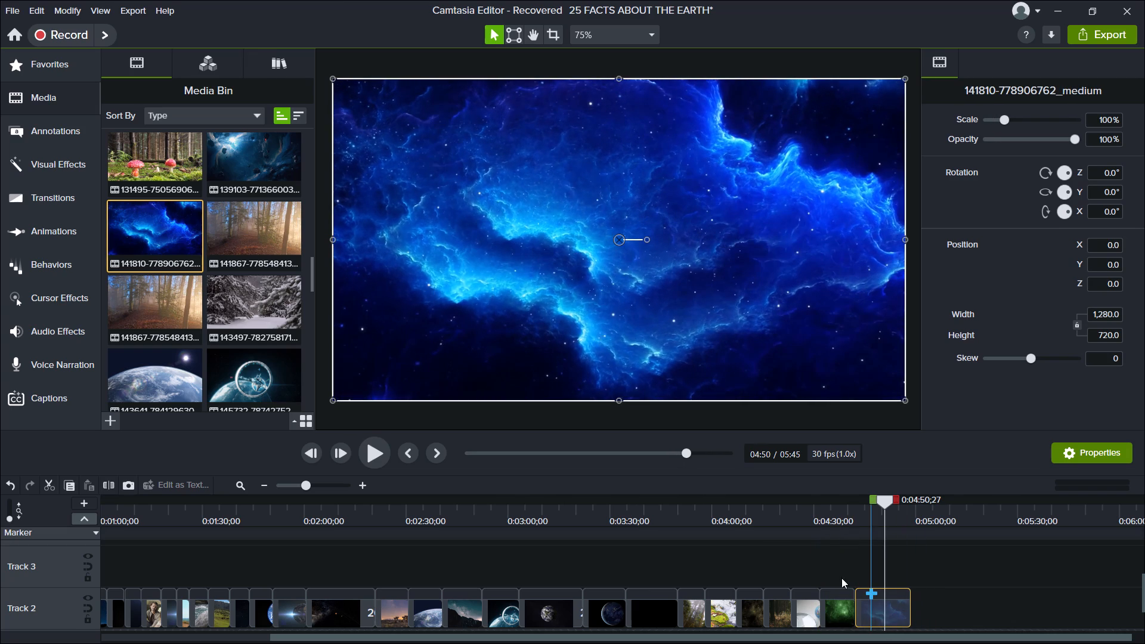
{"action": "left_click", "coordinate": [771, 509]}
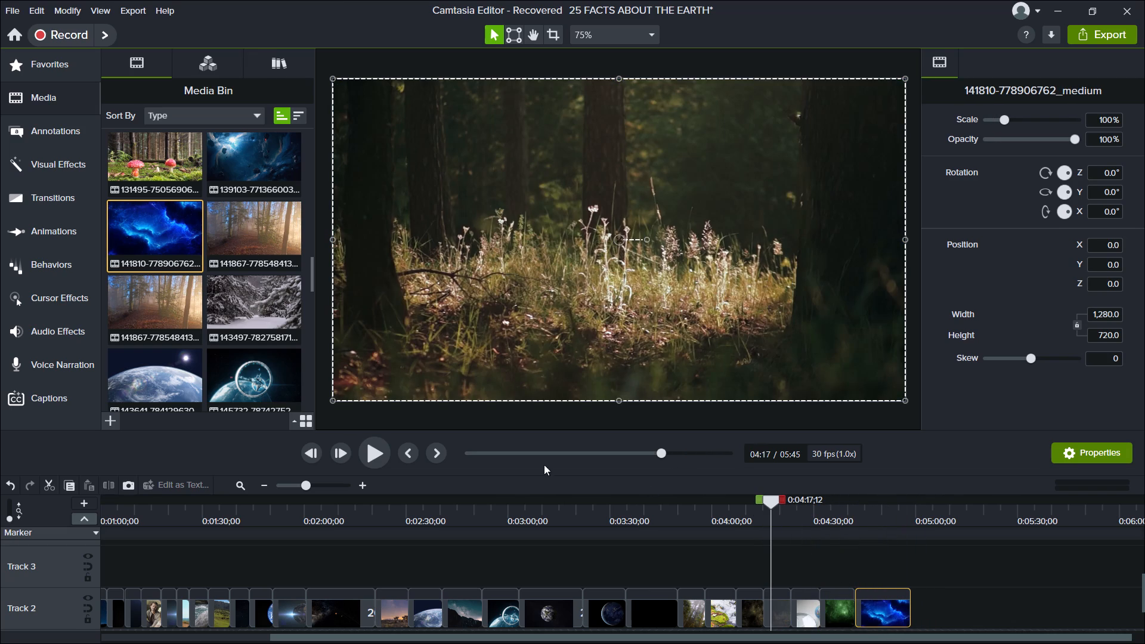
{"action": "left_click", "coordinate": [378, 457]}
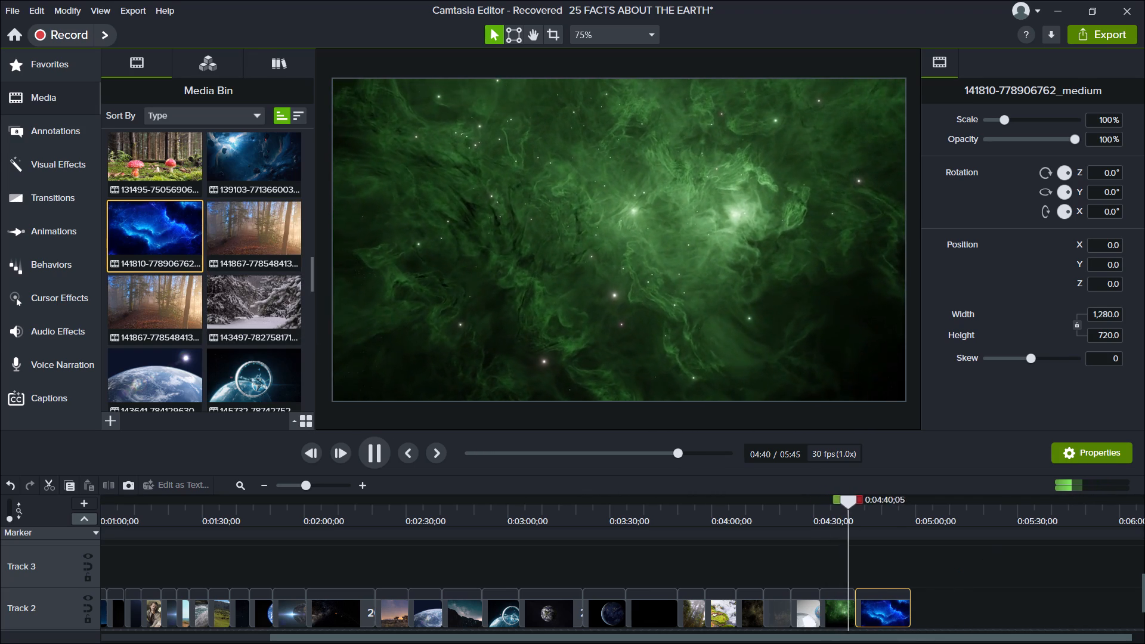
{"action": "scroll", "coordinate": [1135, 565], "scroll_direction": "down", "scroll_amount": 1}
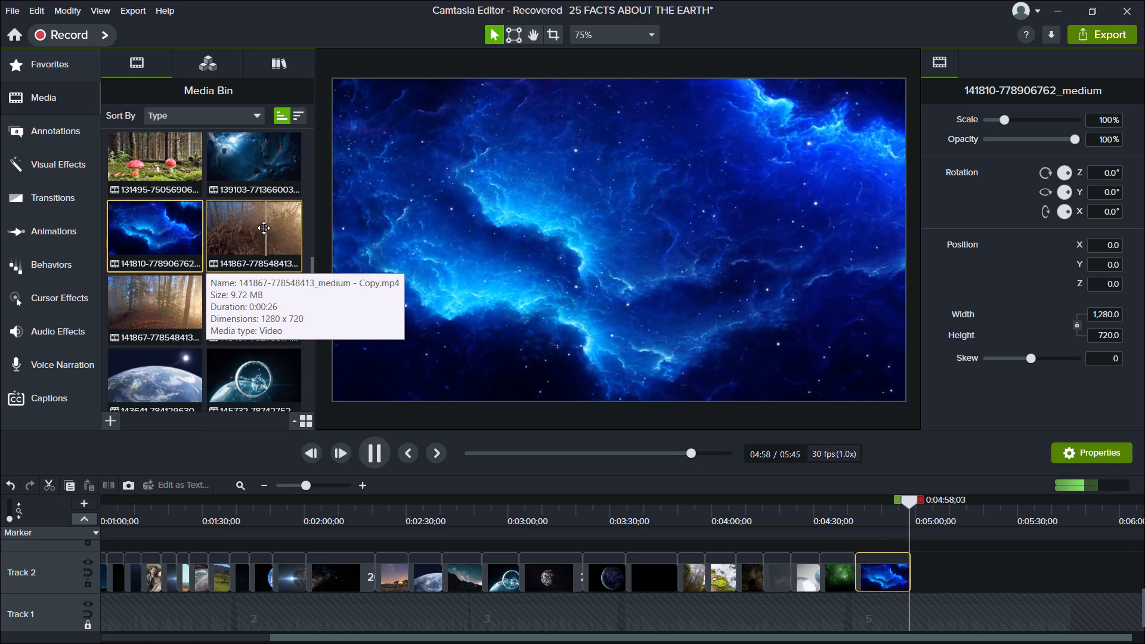
{"action": "left_click", "coordinate": [258, 227]}
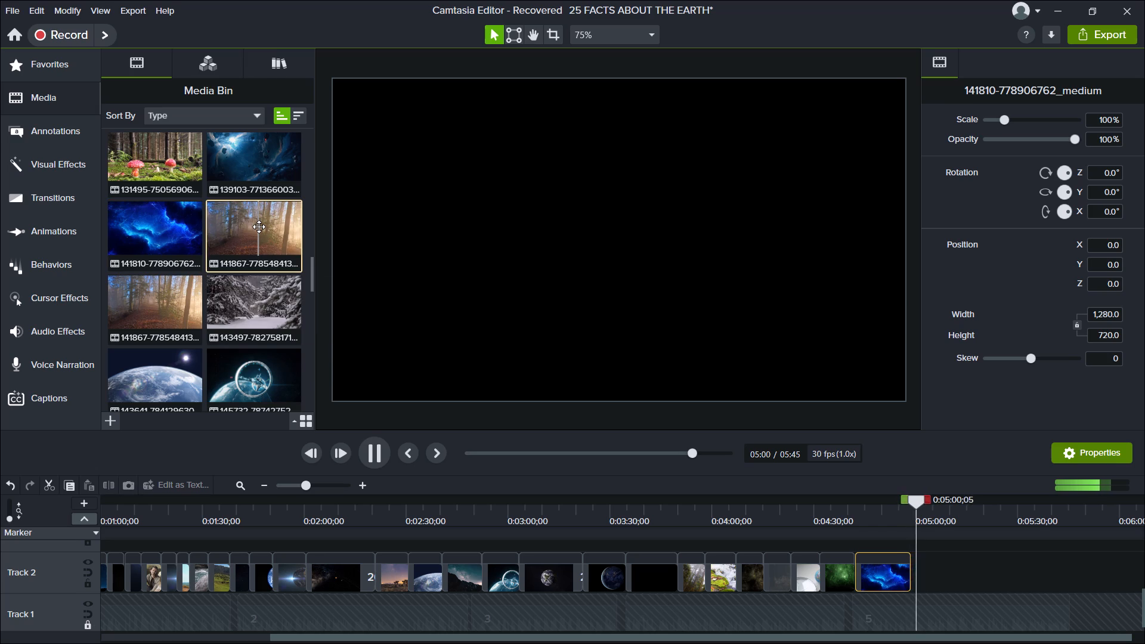
{"action": "left_click_drag", "start_coordinate": [260, 225], "coordinate": [933, 572]}
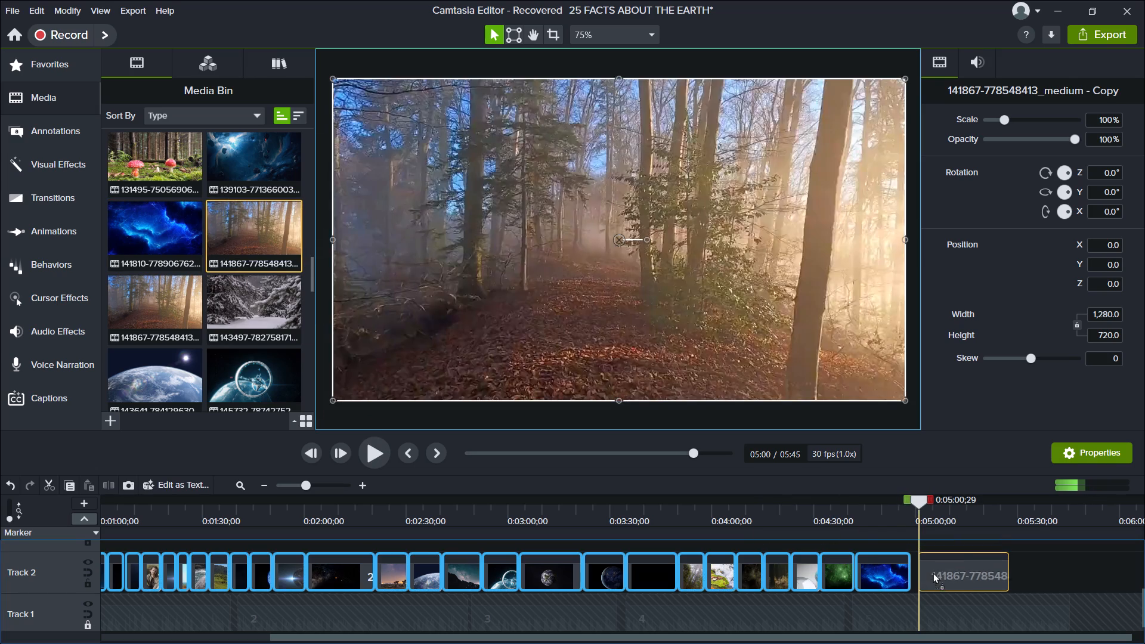
{"action": "left_click_drag", "start_coordinate": [933, 572], "coordinate": [890, 561]}
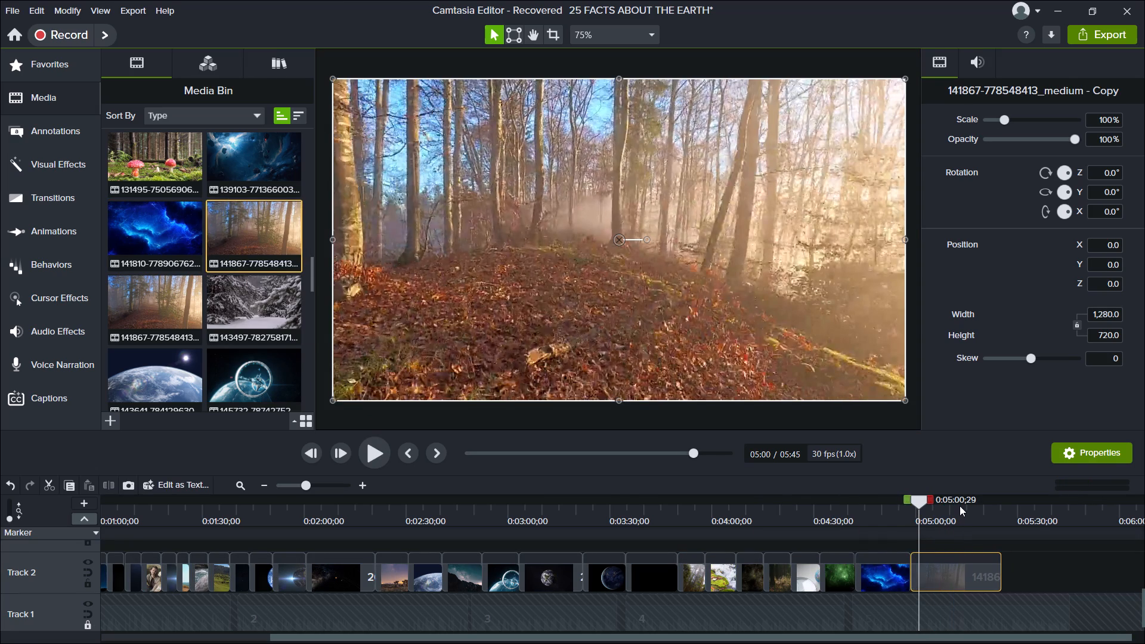
Delete the part of the forest path clip from about 0:05:10 to its end at about 0:05:25.
{"action": "left_click", "coordinate": [920, 506]}
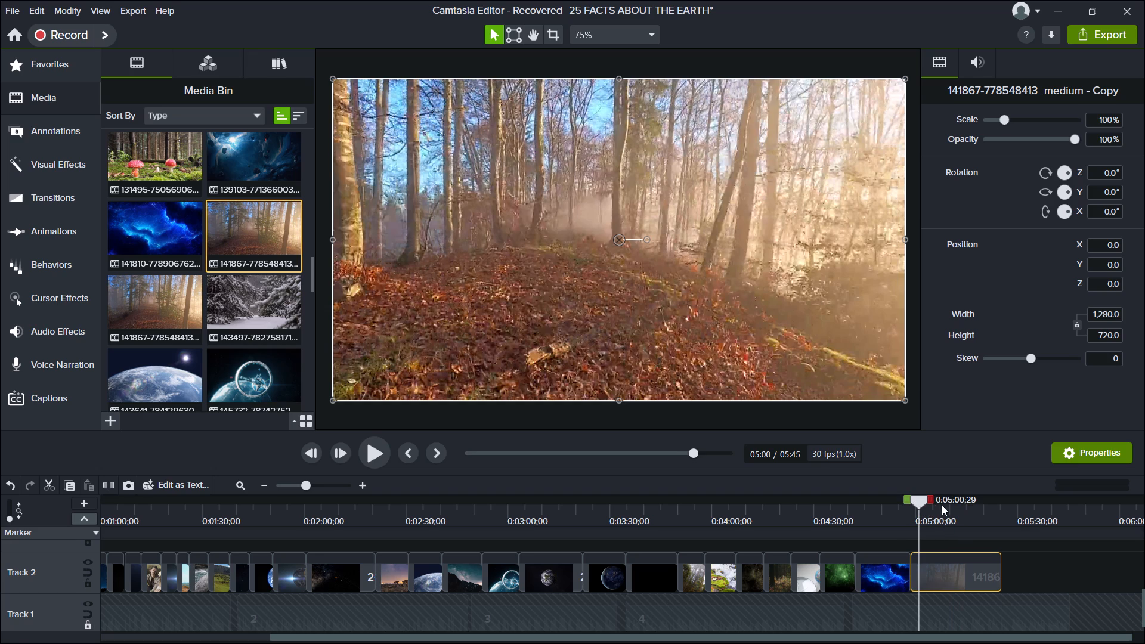
{"action": "left_click", "coordinate": [949, 507]}
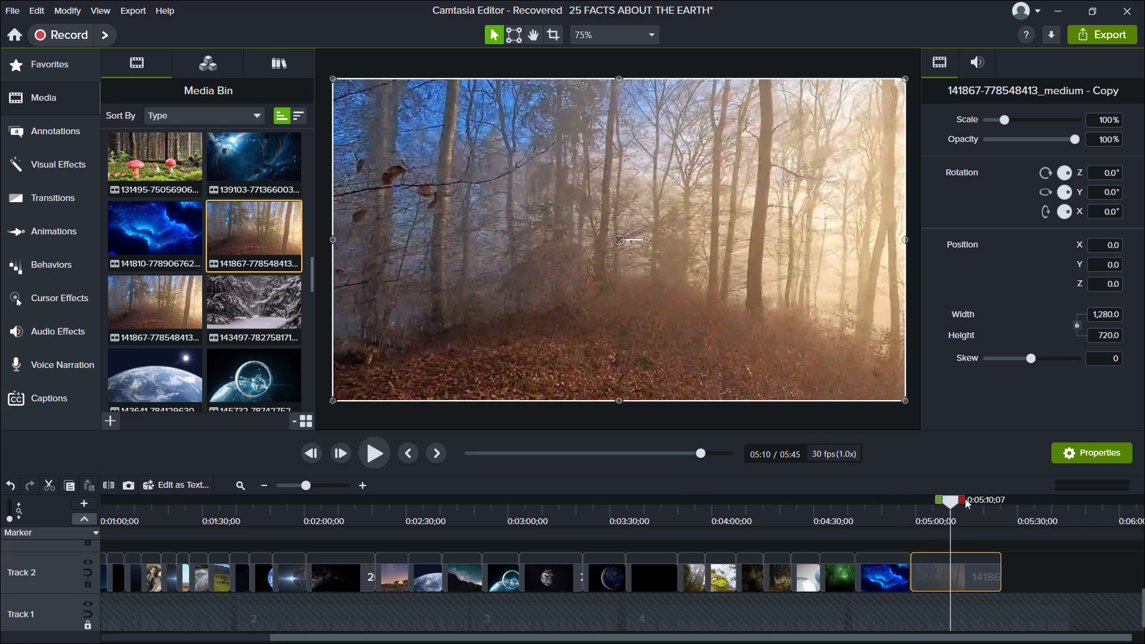
{"action": "left_click_drag", "start_coordinate": [966, 499], "coordinate": [1004, 504]}
{"action": "left_click", "coordinate": [949, 500]}
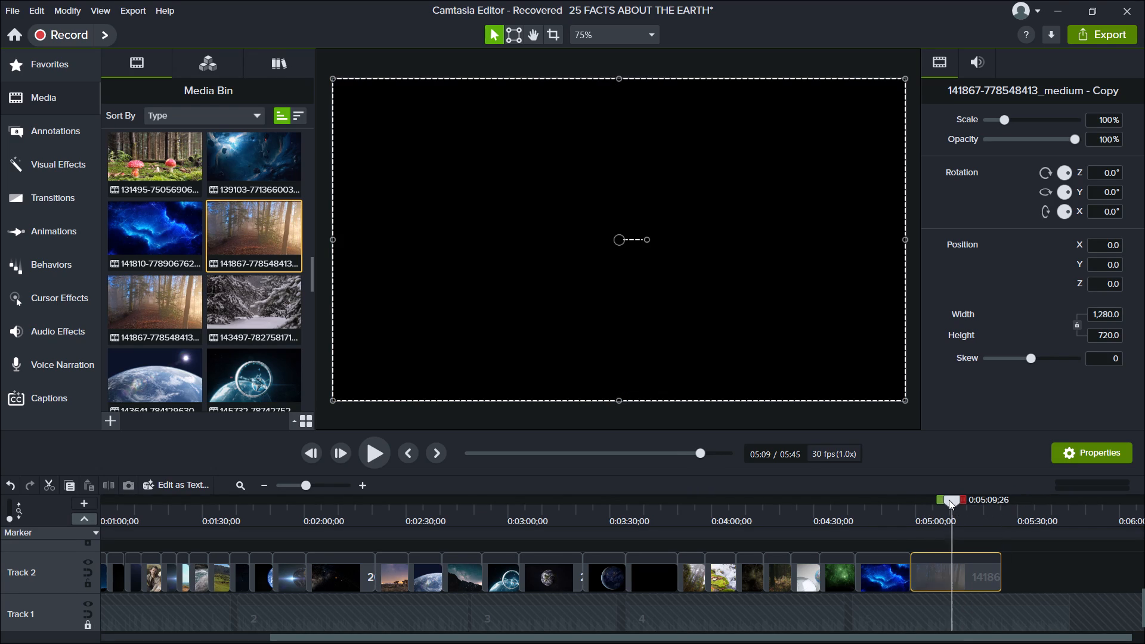
{"action": "left_click_drag", "start_coordinate": [958, 496], "coordinate": [1020, 509]}
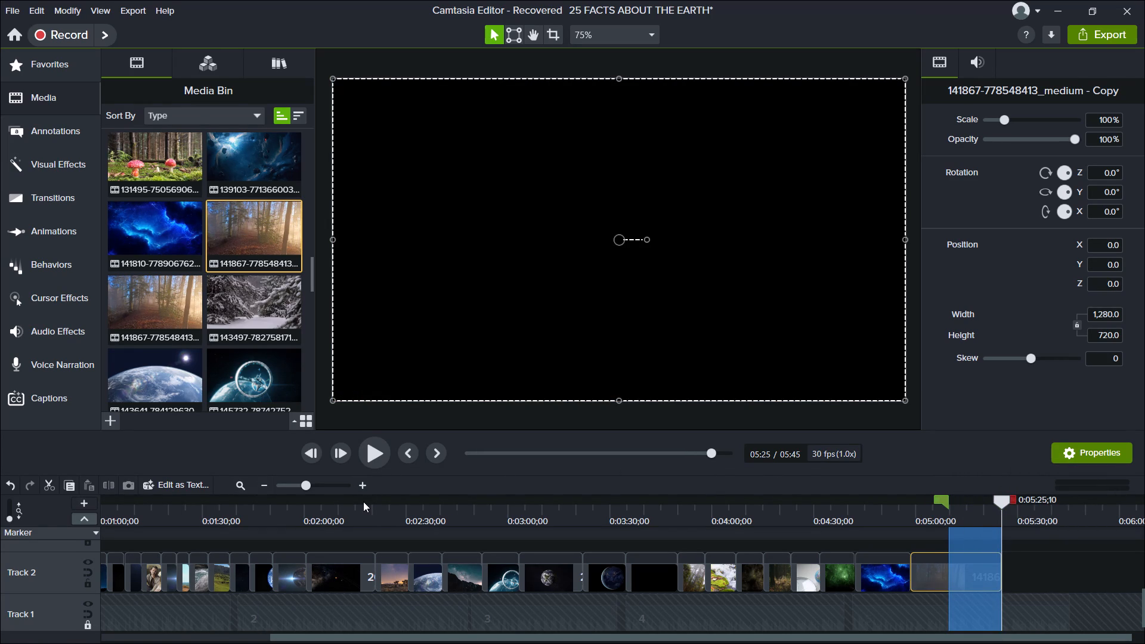
{"action": "key", "text": "BackSpace"}
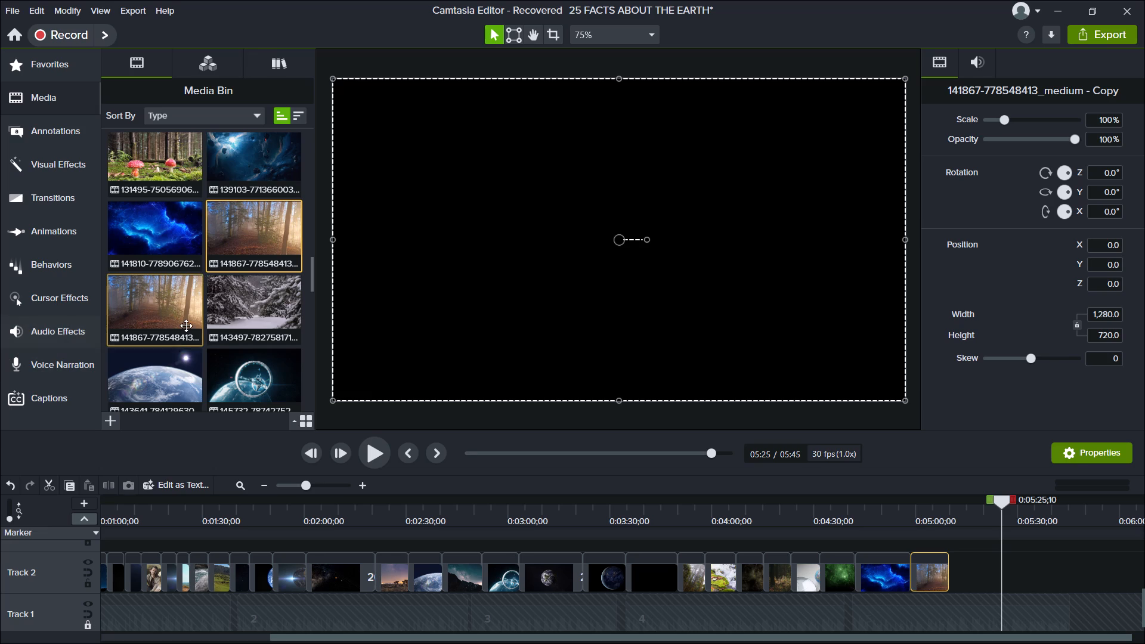
{"action": "scroll", "coordinate": [186, 326], "scroll_direction": "down", "scroll_amount": 1}
{"action": "left_click_drag", "start_coordinate": [258, 276], "coordinate": [268, 276]}
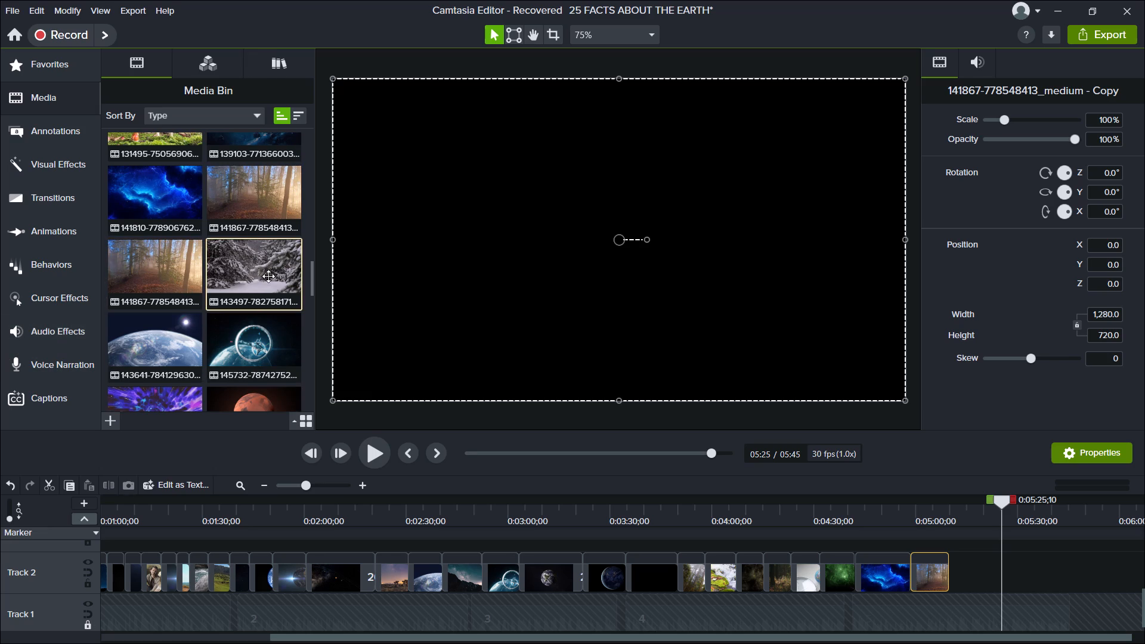
{"action": "left_click_drag", "start_coordinate": [268, 276], "coordinate": [868, 568]}
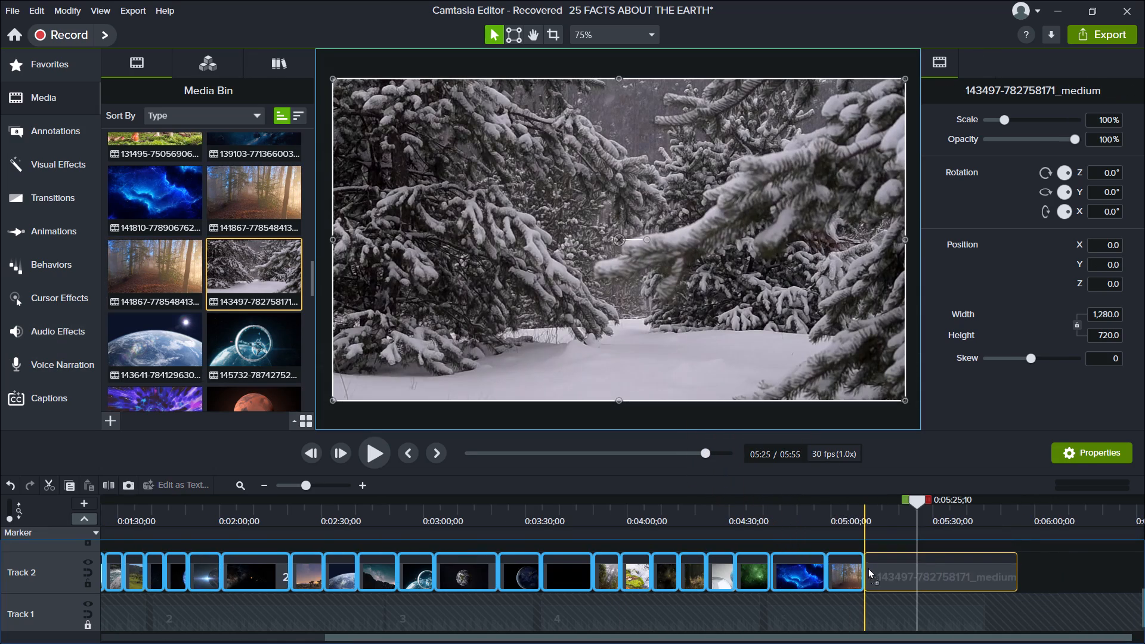
{"action": "left_click_drag", "start_coordinate": [868, 568], "coordinate": [868, 568]}
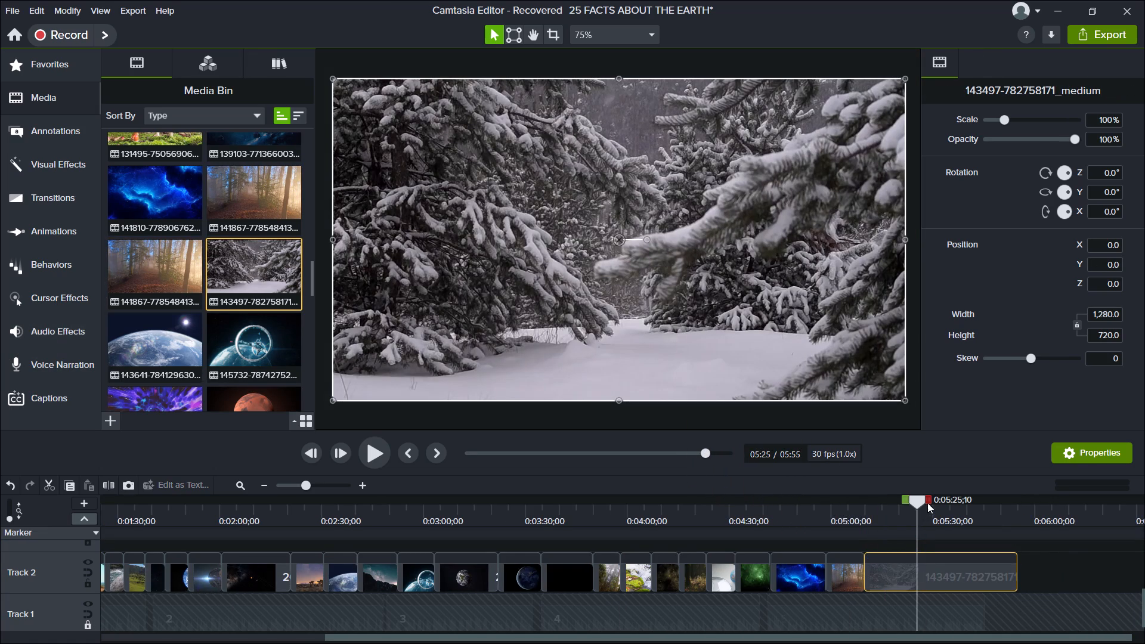
Delete everything in the snowy forest clip after about 0:05:25, including the piece beyond 0:05:45.
{"action": "left_click_drag", "start_coordinate": [931, 495], "coordinate": [1007, 506]}
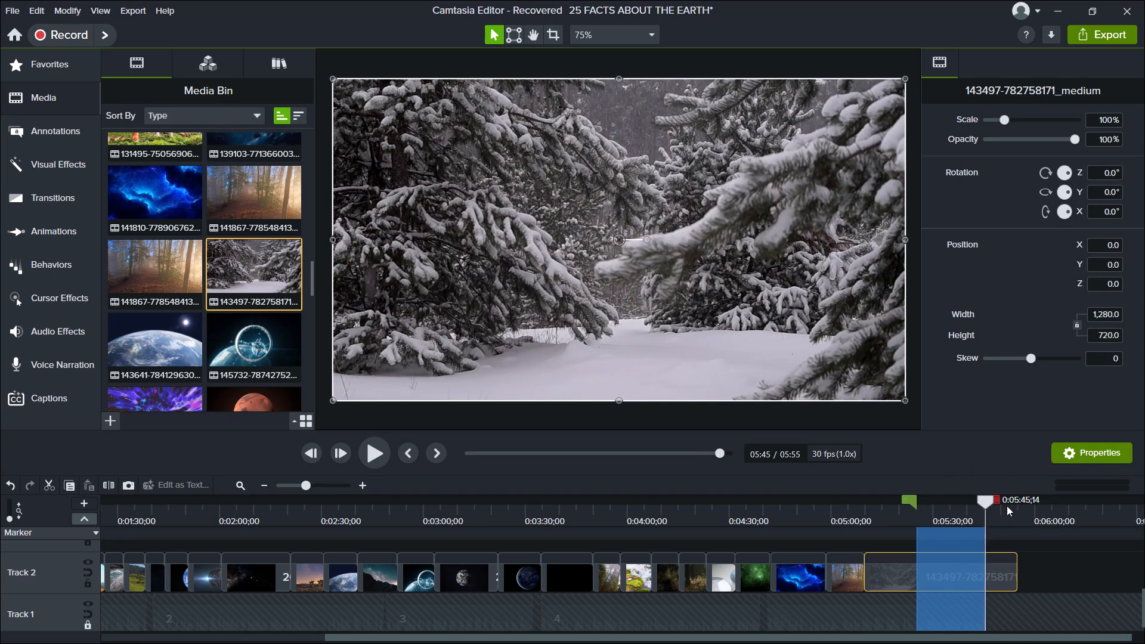
{"action": "key", "text": "BackSpace"}
{"action": "left_click", "coordinate": [999, 575]}
{"action": "key", "text": "BackSpace"}
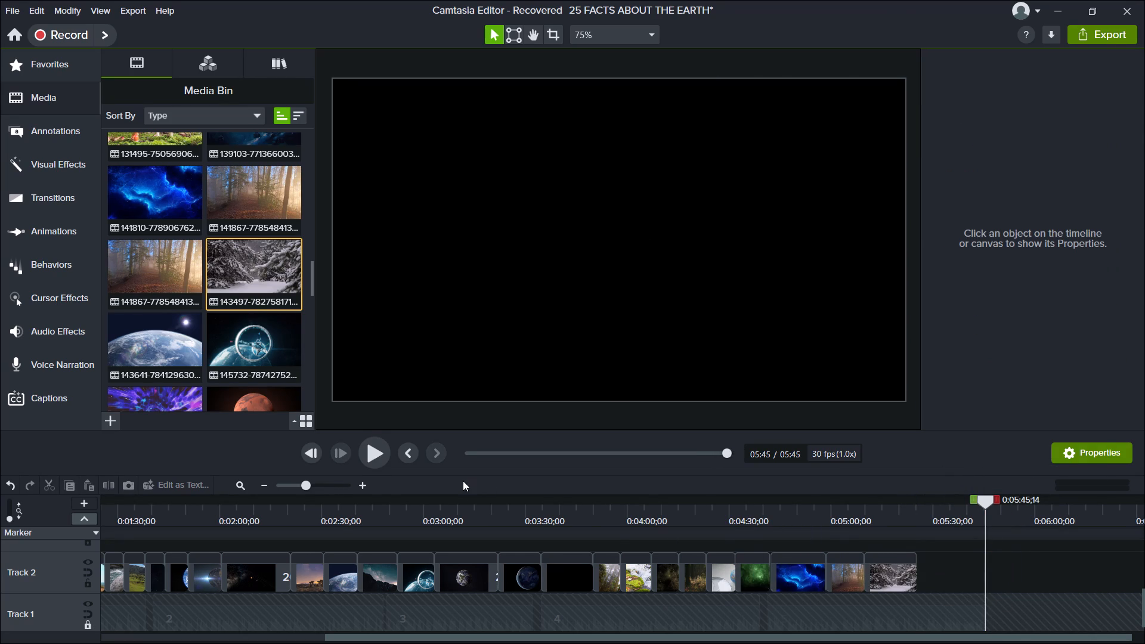
Play the timeline from about 0:02:57 to review the assembled footage against the narration.
{"action": "left_click", "coordinate": [413, 513]}
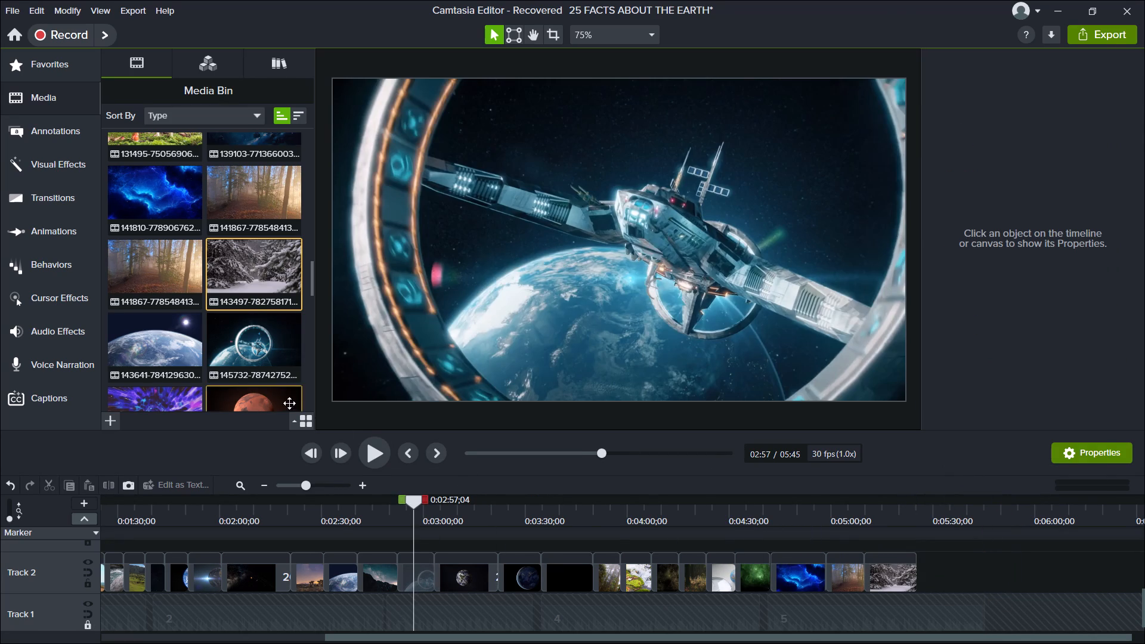
{"action": "left_click", "coordinate": [375, 460]}
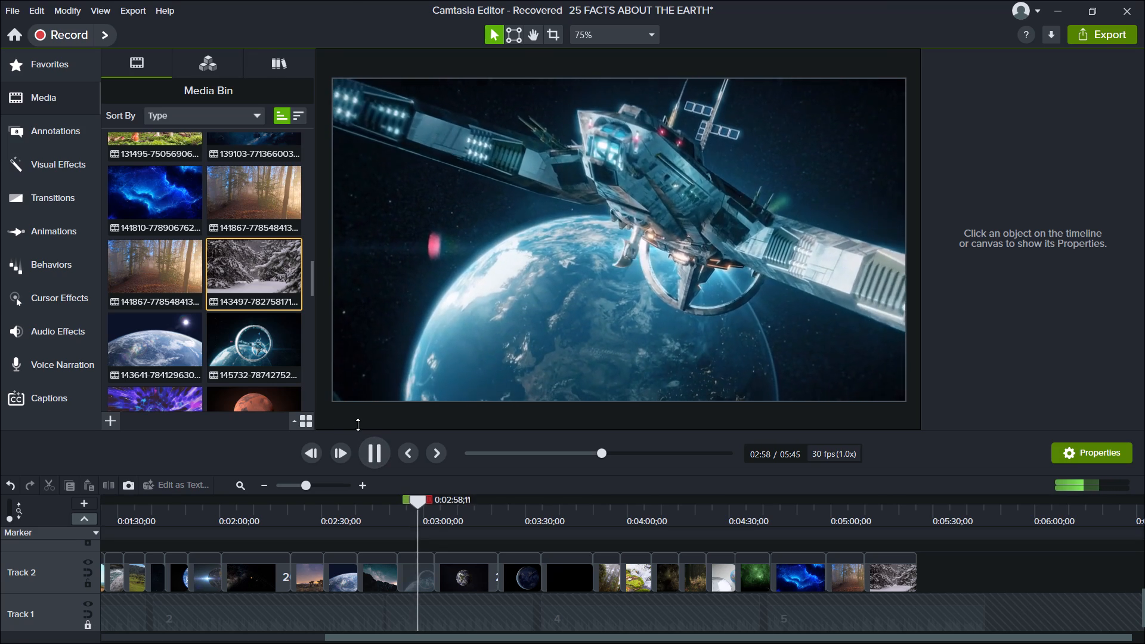
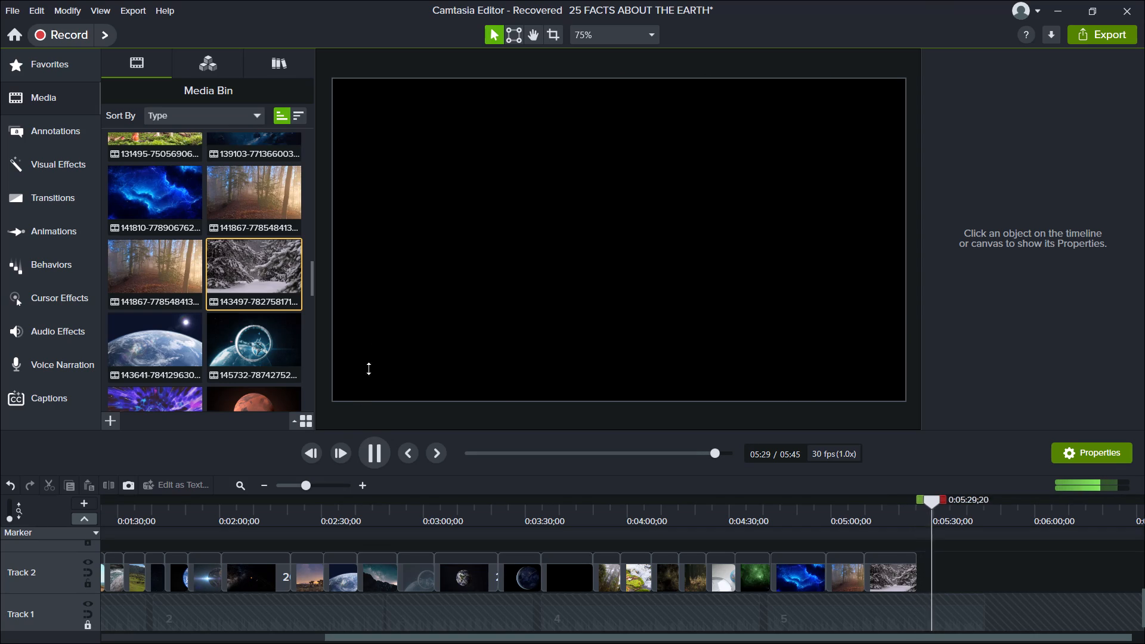
{"action": "scroll", "coordinate": [340, 321], "scroll_direction": "down", "scroll_amount": 4}
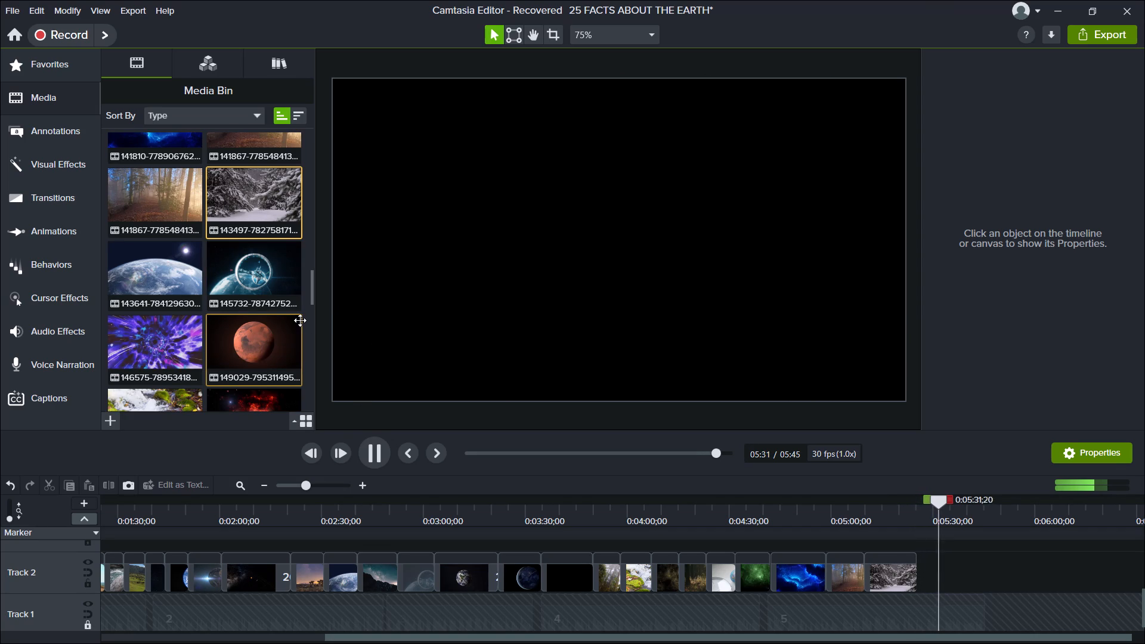
{"action": "left_click_drag", "start_coordinate": [270, 338], "coordinate": [620, 417]}
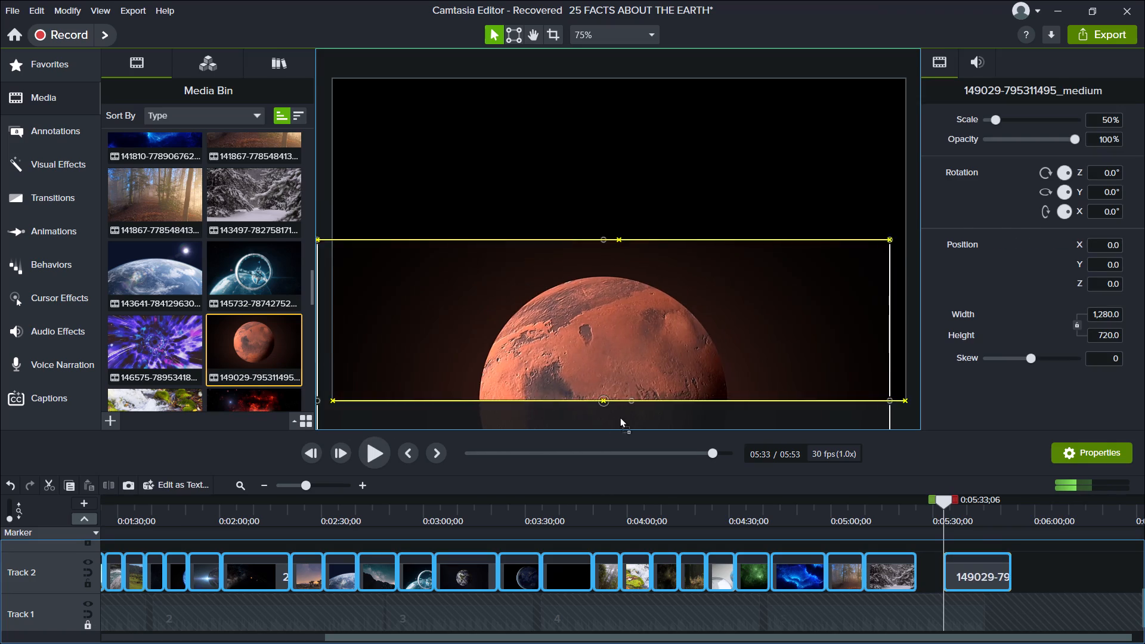
{"action": "left_click_drag", "start_coordinate": [620, 417], "coordinate": [918, 565]}
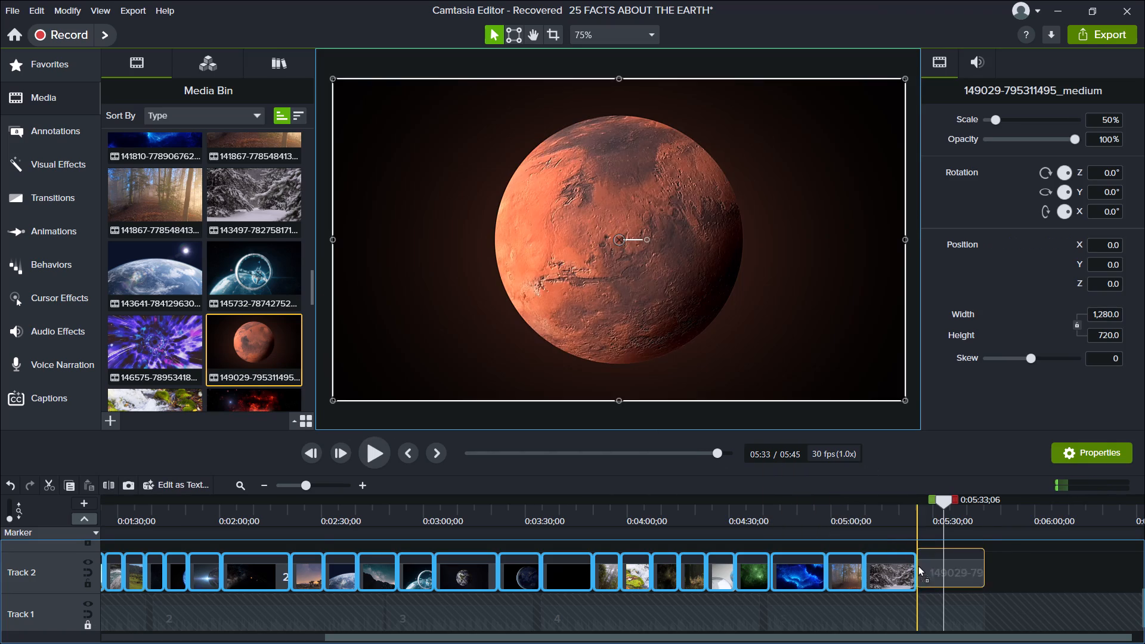
{"action": "left_click_drag", "start_coordinate": [918, 565], "coordinate": [918, 566]}
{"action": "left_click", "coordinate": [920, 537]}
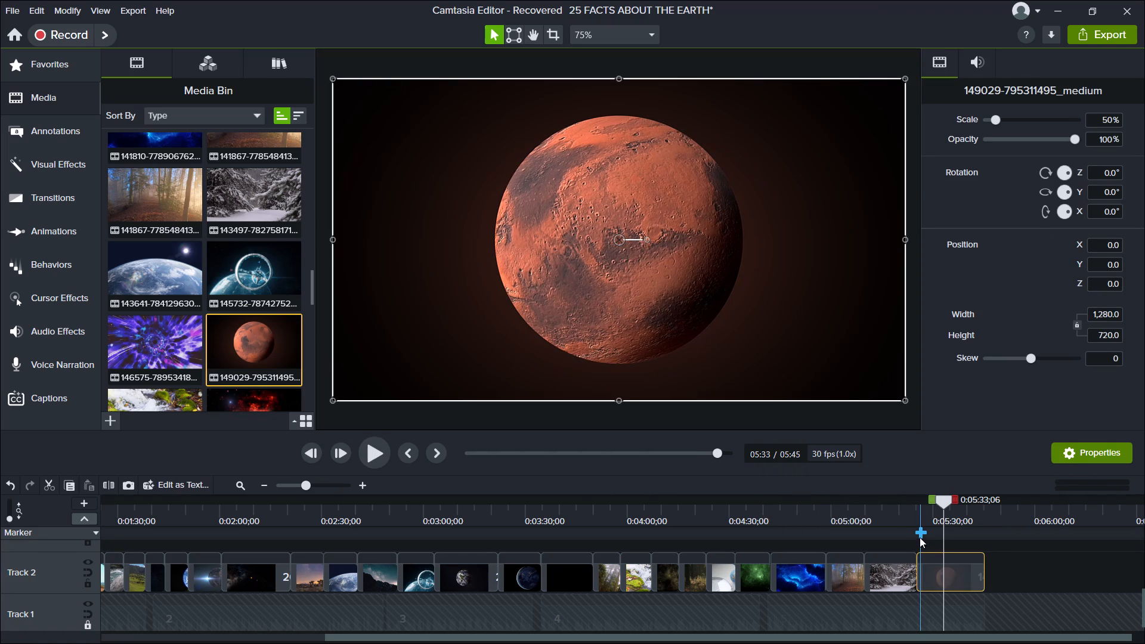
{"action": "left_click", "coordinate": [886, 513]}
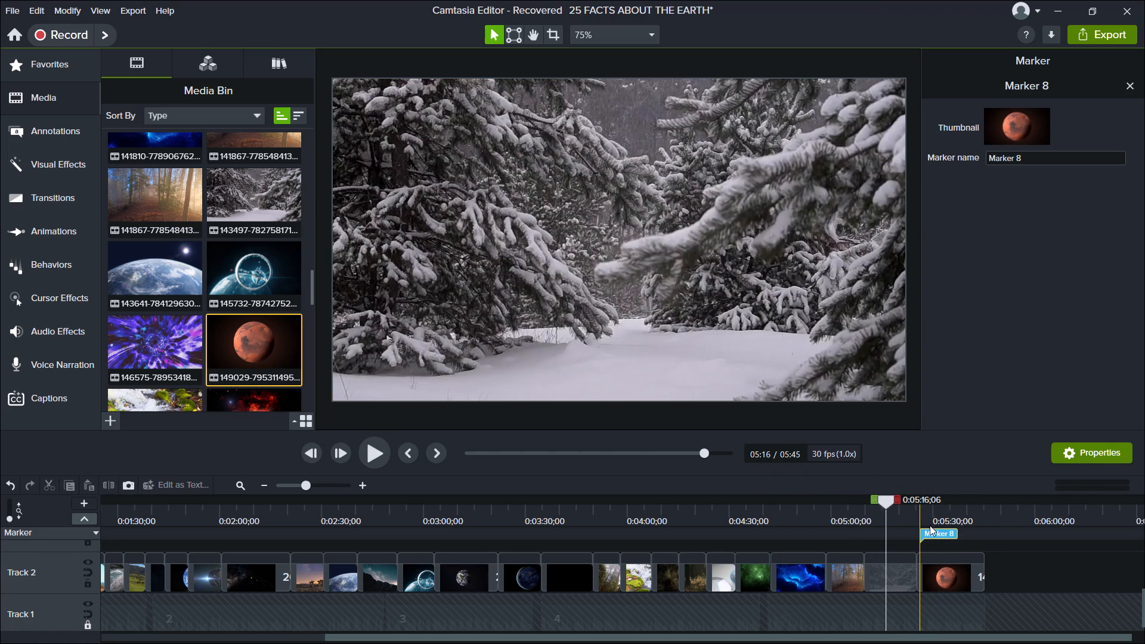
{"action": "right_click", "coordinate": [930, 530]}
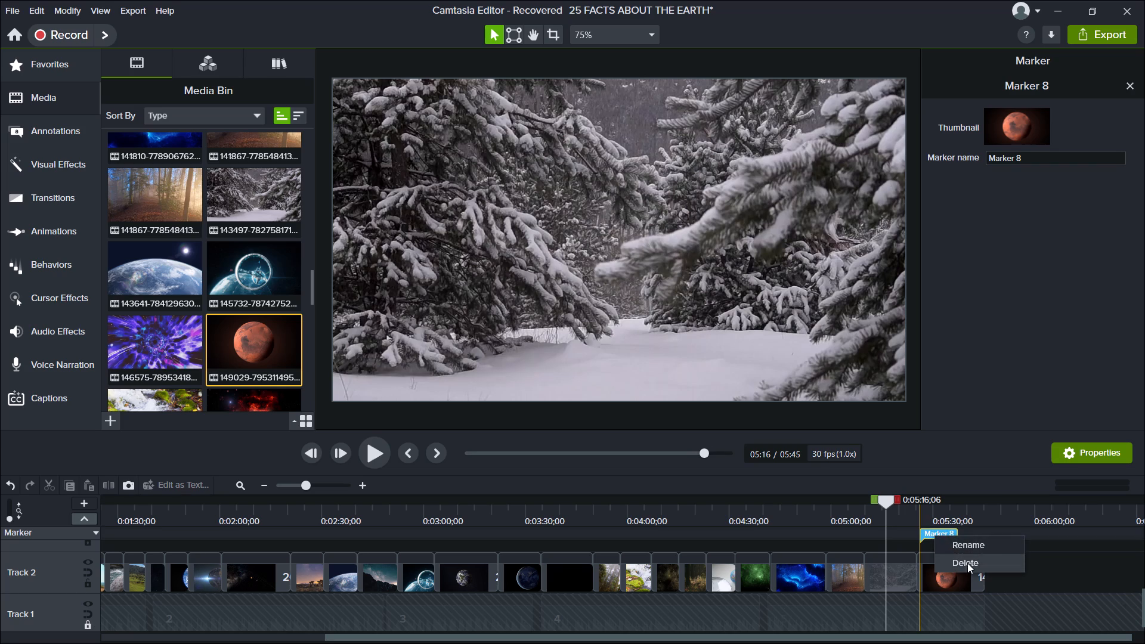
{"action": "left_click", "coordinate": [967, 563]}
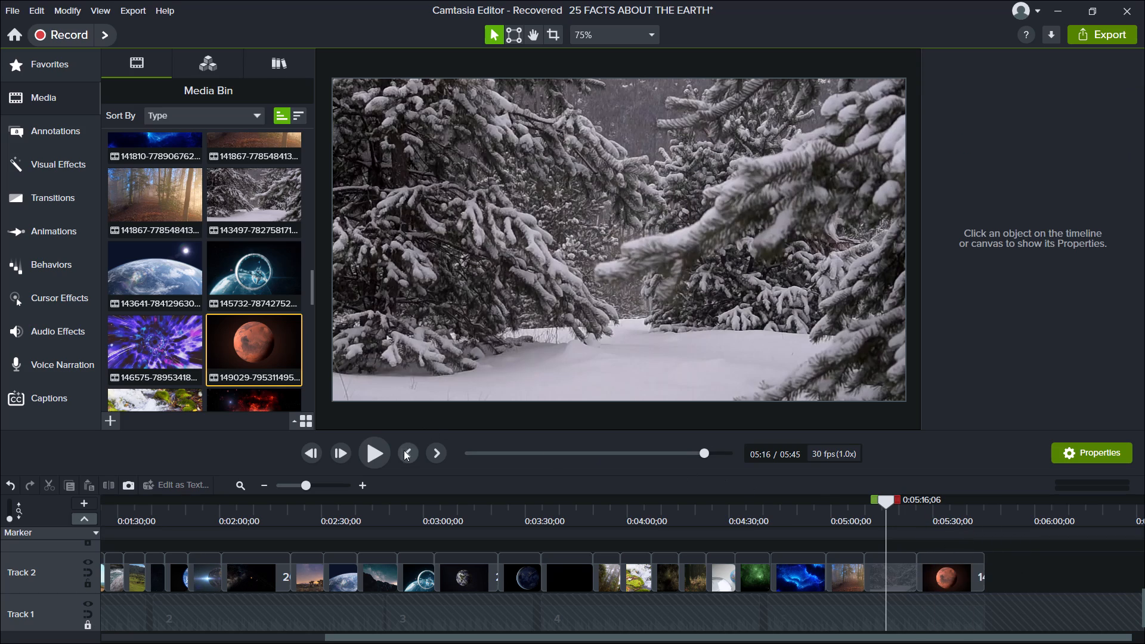
Delete the part of the Mars clip from about 0:05:34 to its end at about 0:05:45.
{"action": "left_click", "coordinate": [380, 450]}
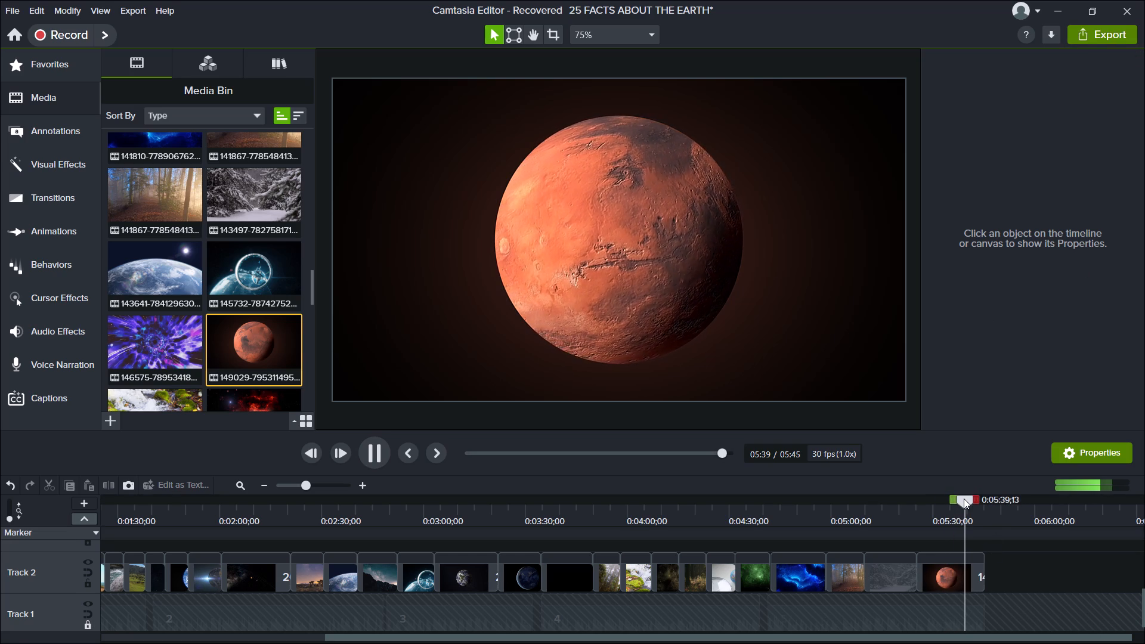
{"action": "left_click_drag", "start_coordinate": [965, 499], "coordinate": [948, 497]}
{"action": "left_click_drag", "start_coordinate": [963, 500], "coordinate": [974, 500]}
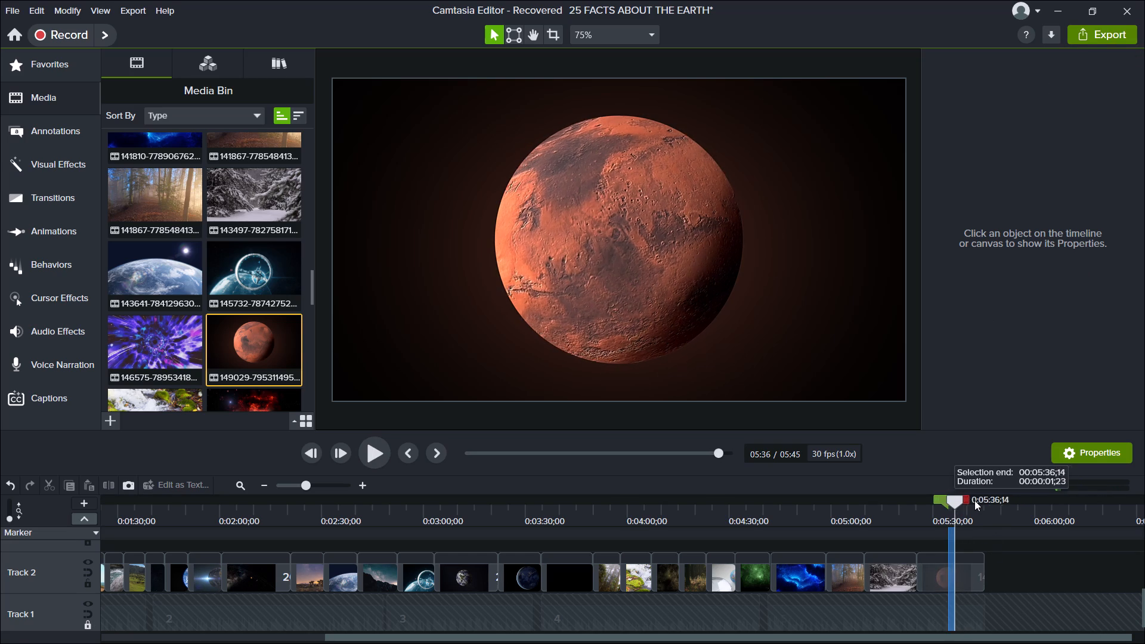
{"action": "left_click_drag", "start_coordinate": [974, 500], "coordinate": [997, 500]}
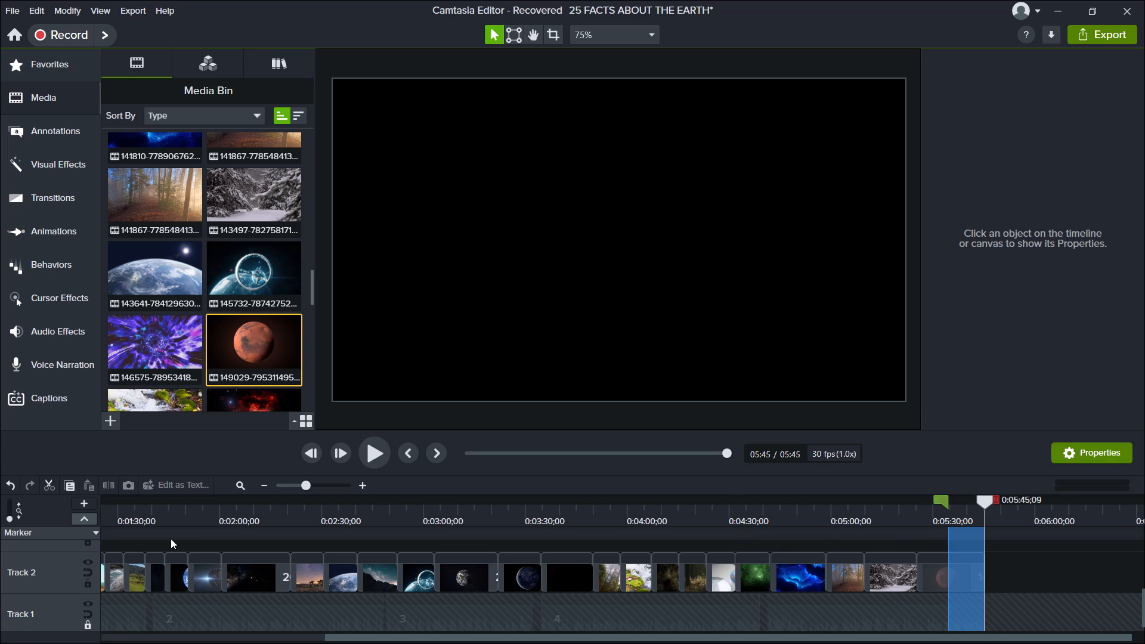
{"action": "key", "text": "BackSpace"}
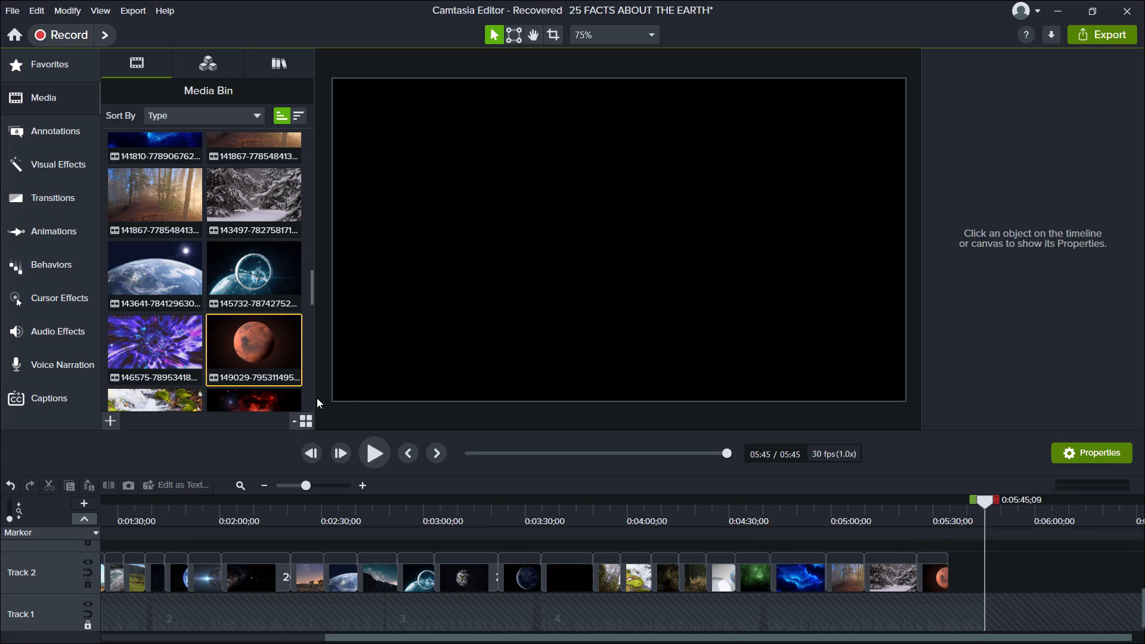
Add the Earth and Moon clip 12721720-uhd_3840_2160_24fps to Track 2 directly after the Mars clip at about 0:05:34.
{"action": "scroll", "coordinate": [292, 389], "scroll_direction": "down", "scroll_amount": 3}
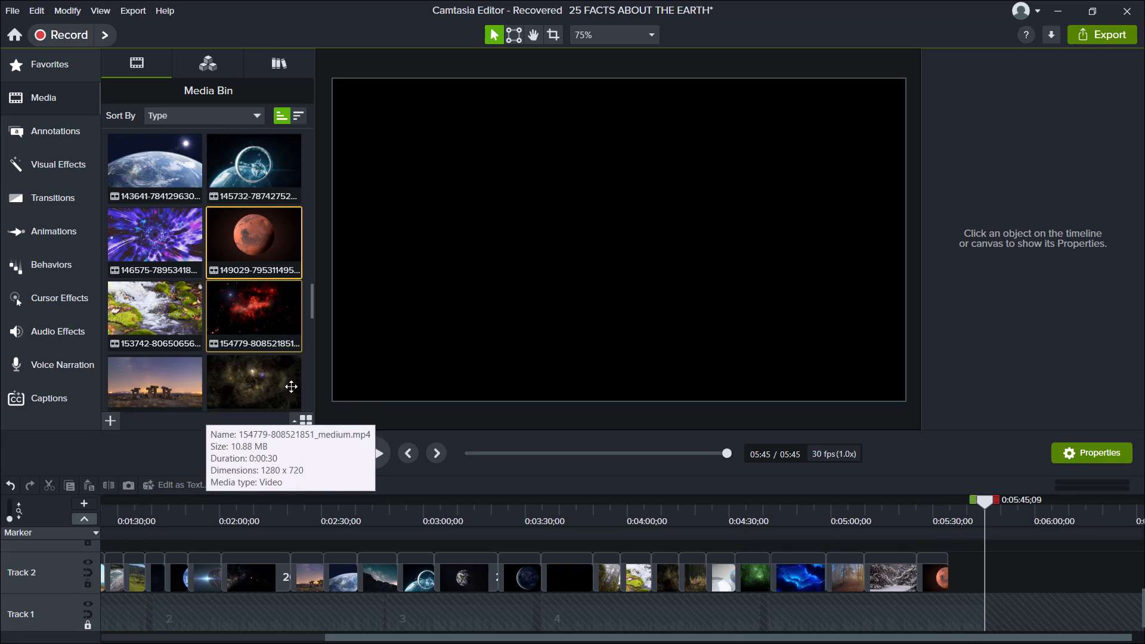
{"action": "scroll", "coordinate": [291, 385], "scroll_direction": "down", "scroll_amount": 6}
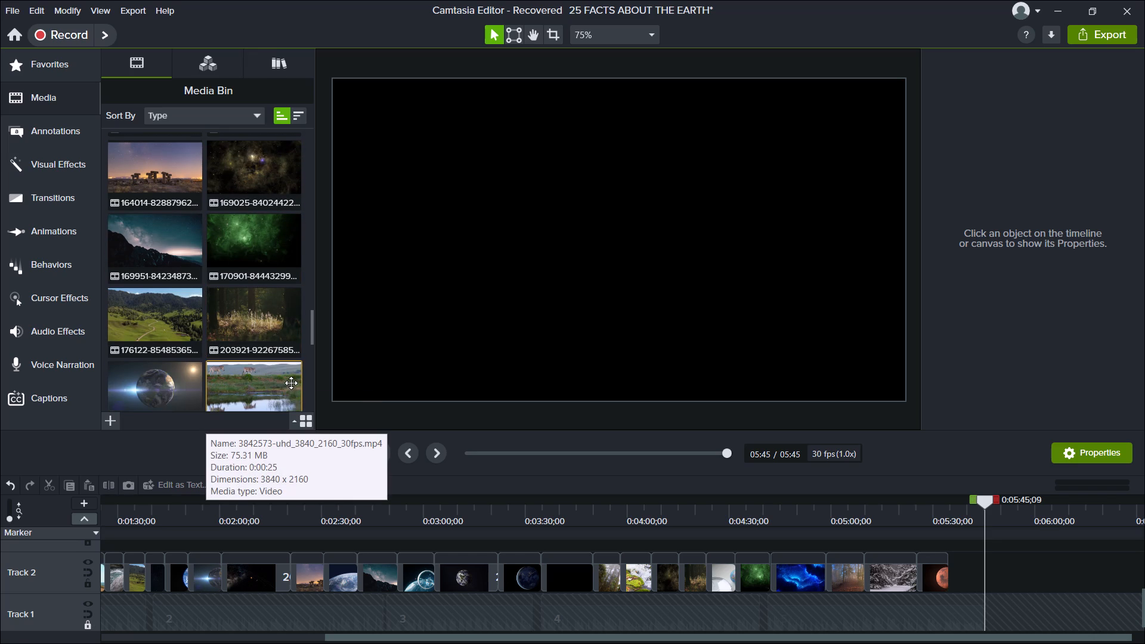
{"action": "scroll", "coordinate": [291, 383], "scroll_direction": "down", "scroll_amount": 1}
{"action": "scroll", "coordinate": [201, 349], "scroll_direction": "down", "scroll_amount": 1}
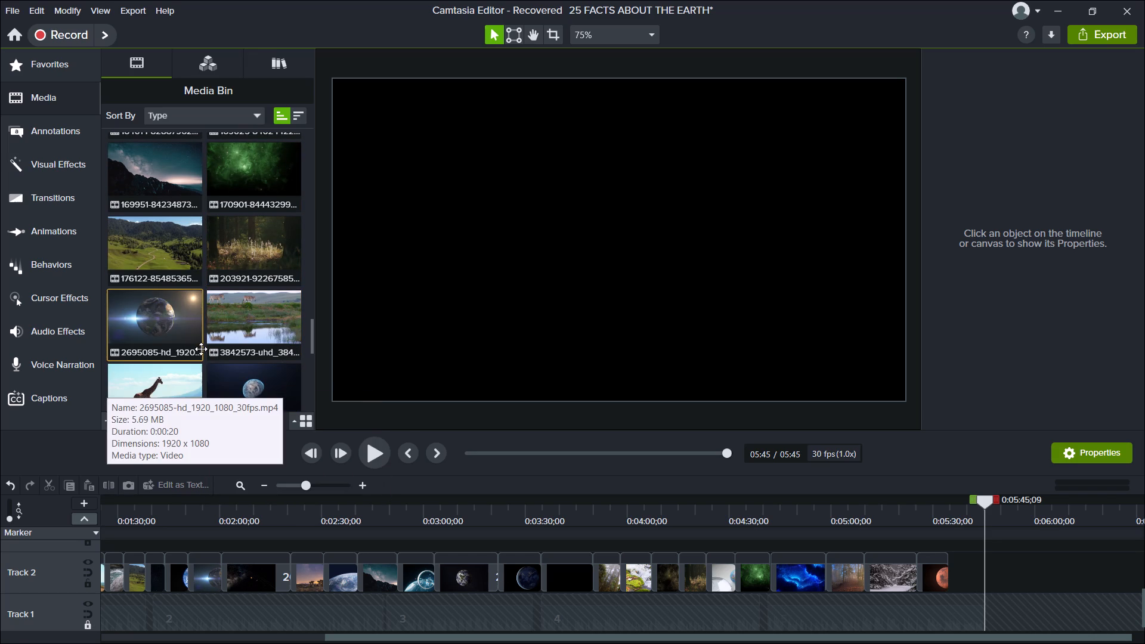
{"action": "scroll", "coordinate": [283, 334], "scroll_direction": "down", "scroll_amount": 2}
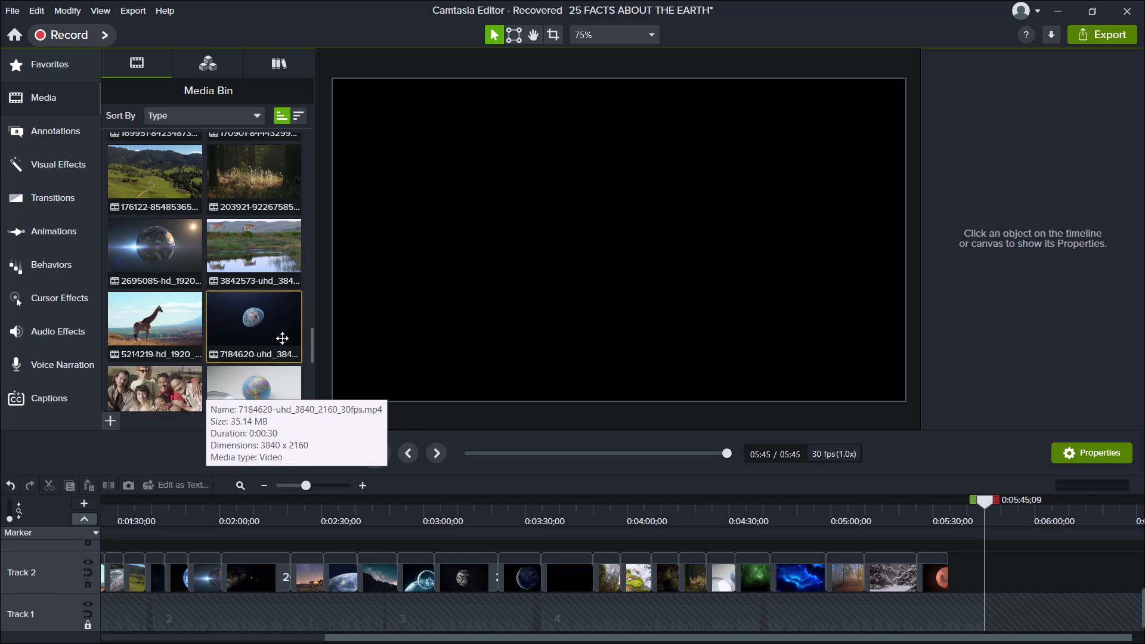
{"action": "scroll", "coordinate": [282, 338], "scroll_direction": "down", "scroll_amount": 3}
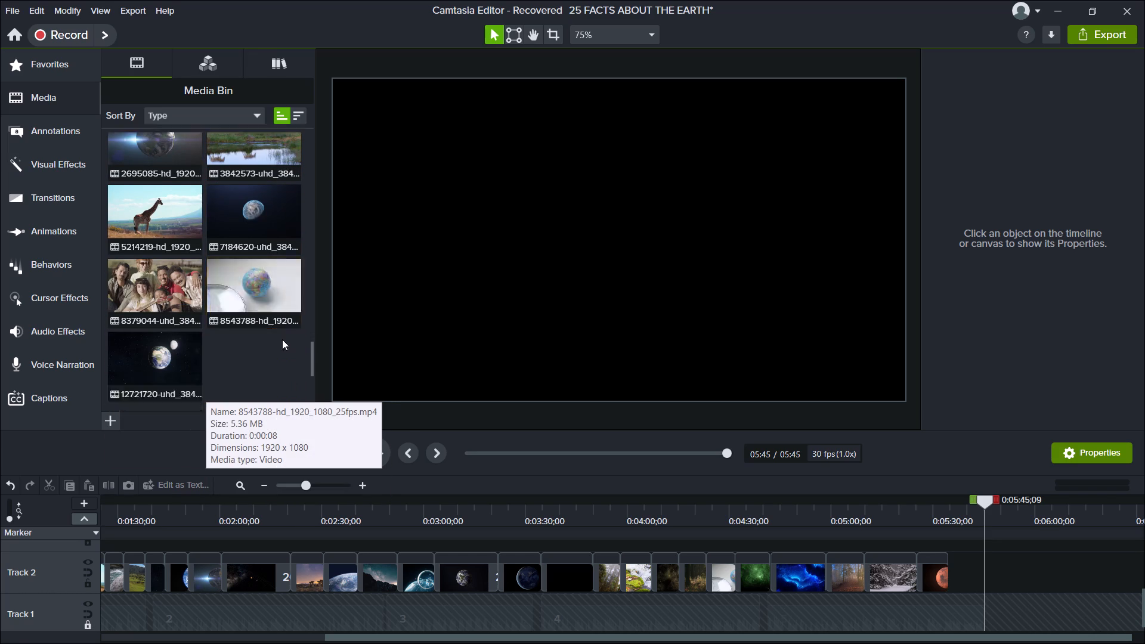
{"action": "left_click_drag", "start_coordinate": [174, 363], "coordinate": [651, 386]}
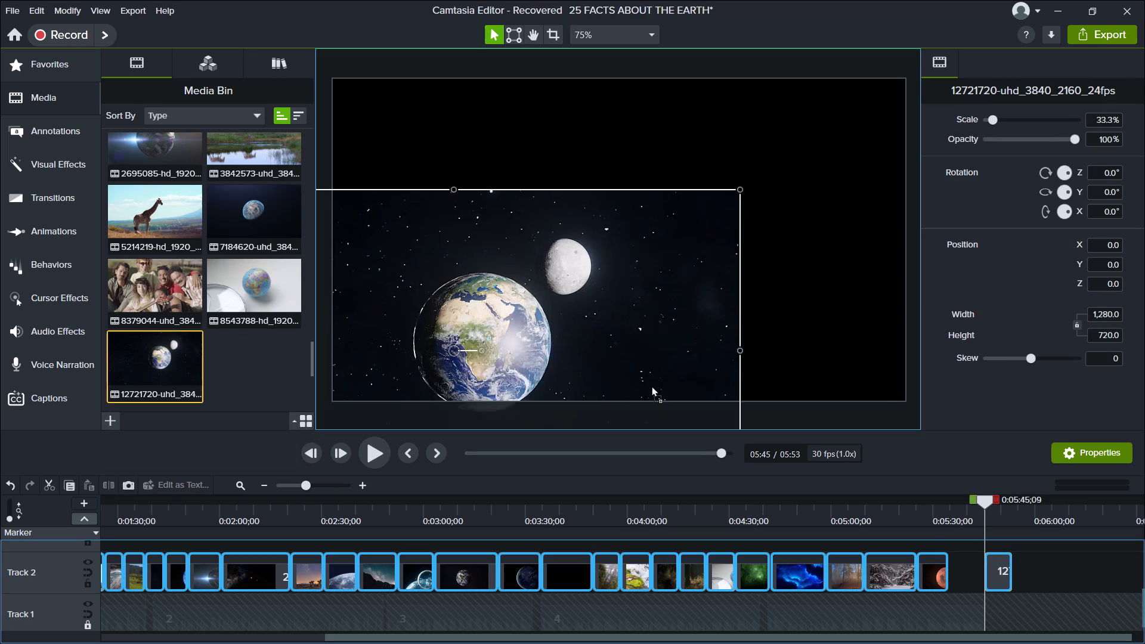
{"action": "left_click_drag", "start_coordinate": [651, 386], "coordinate": [951, 559]}
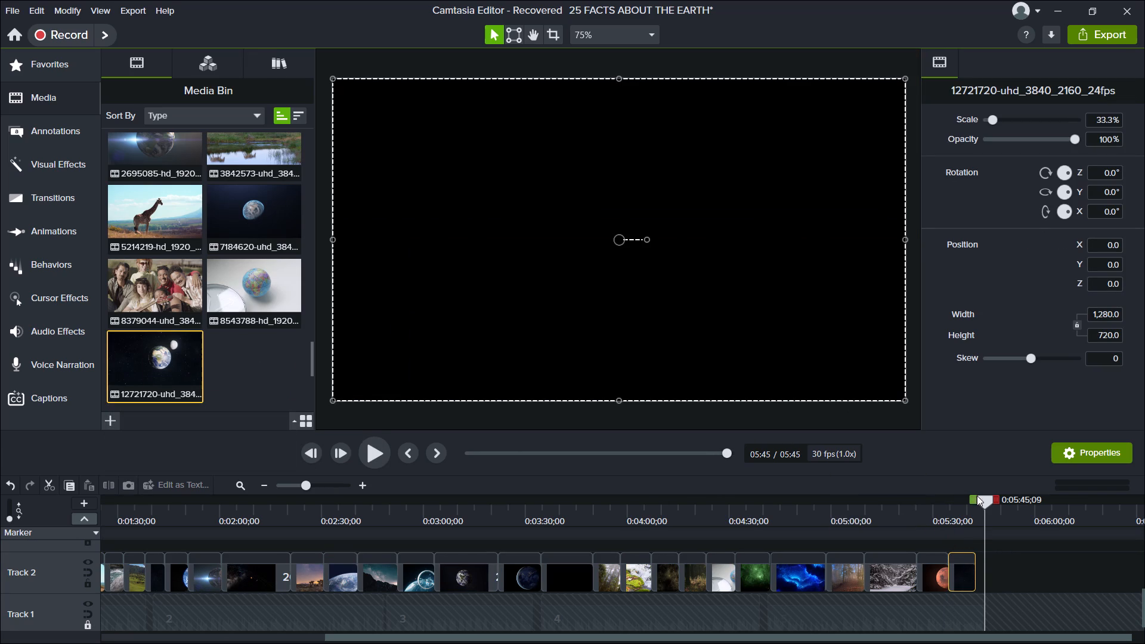
Play the timeline from about 0:05:05 to review the last clips against the narration.
{"action": "left_click_drag", "start_coordinate": [983, 497], "coordinate": [915, 517]}
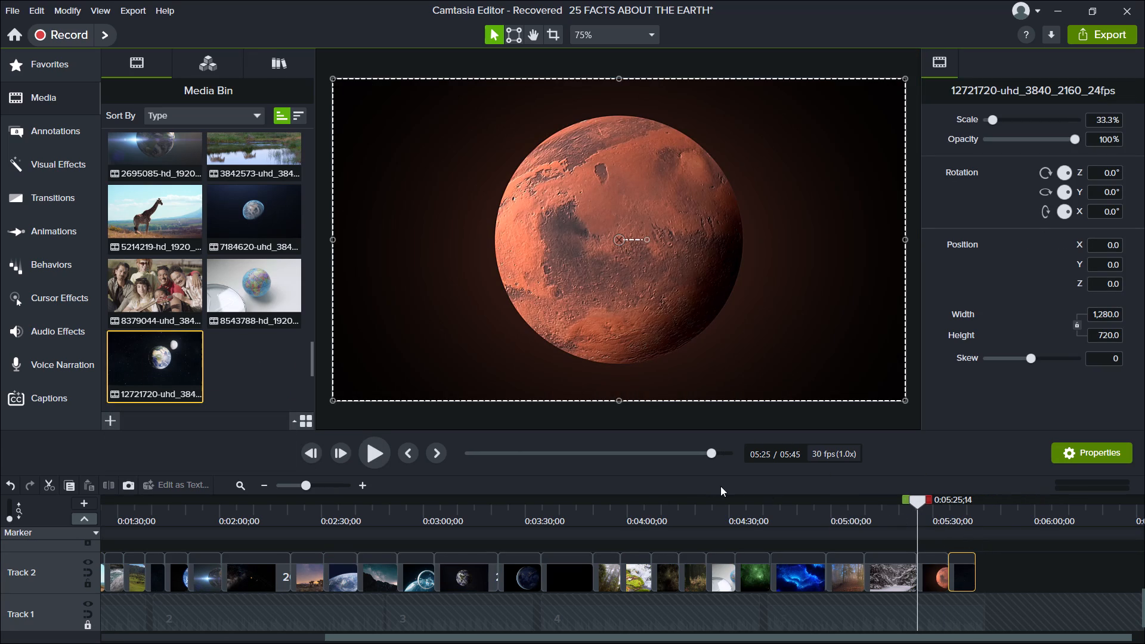
{"action": "left_click", "coordinate": [848, 519]}
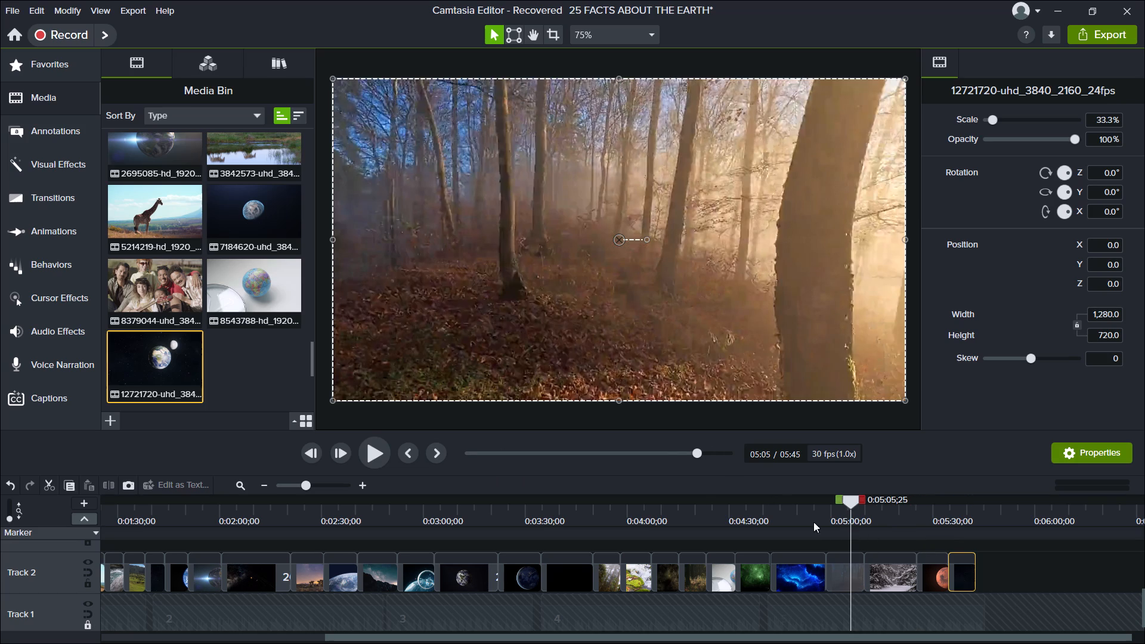
{"action": "left_click", "coordinate": [375, 454]}
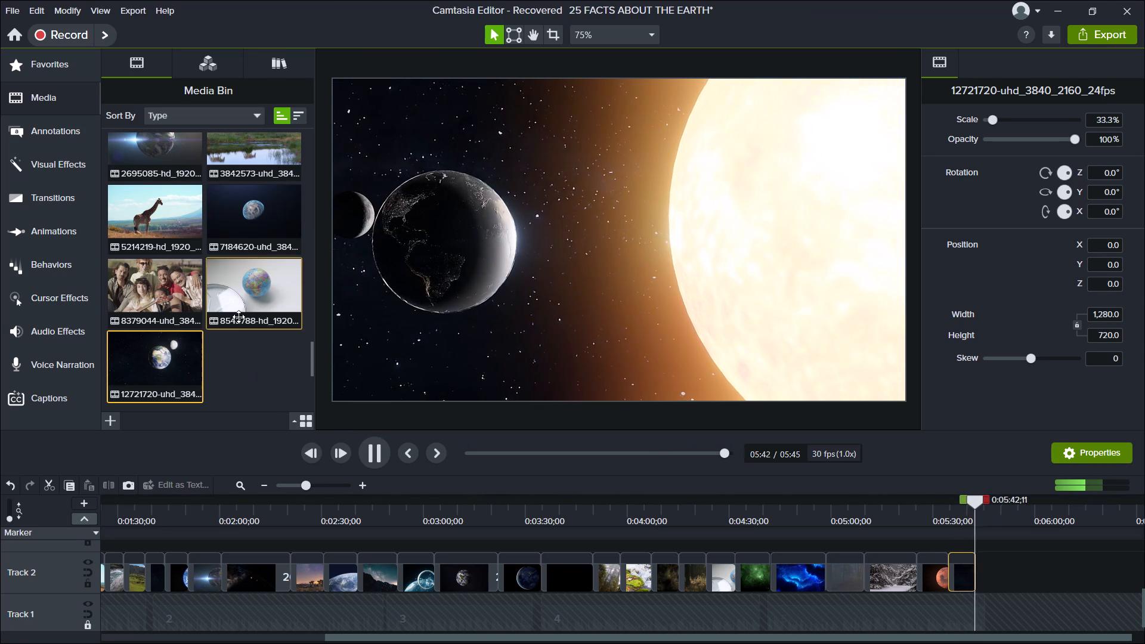
{"action": "scroll", "coordinate": [240, 317], "scroll_direction": "up", "scroll_amount": 7}
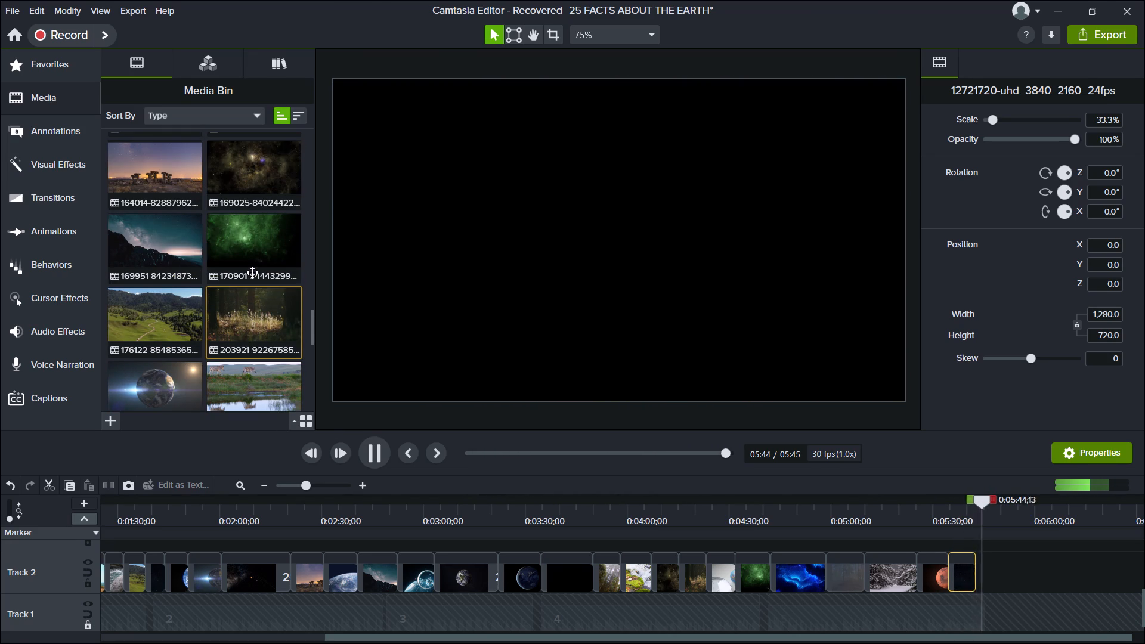
{"action": "scroll", "coordinate": [254, 266], "scroll_direction": "up", "scroll_amount": 1}
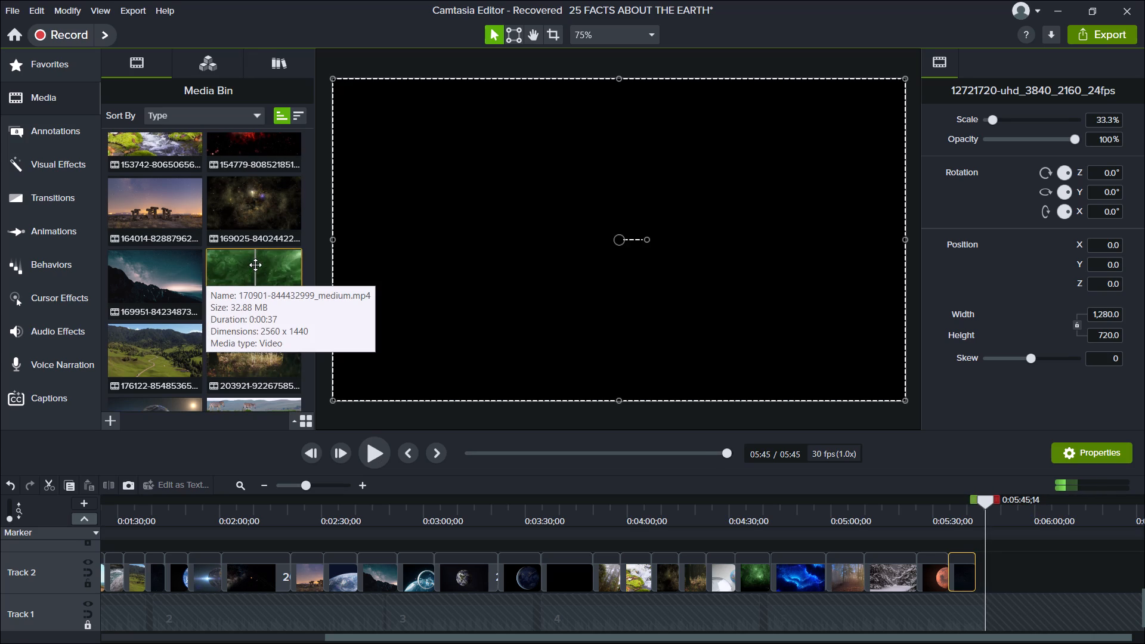
{"action": "scroll", "coordinate": [255, 265], "scroll_direction": "up", "scroll_amount": 5}
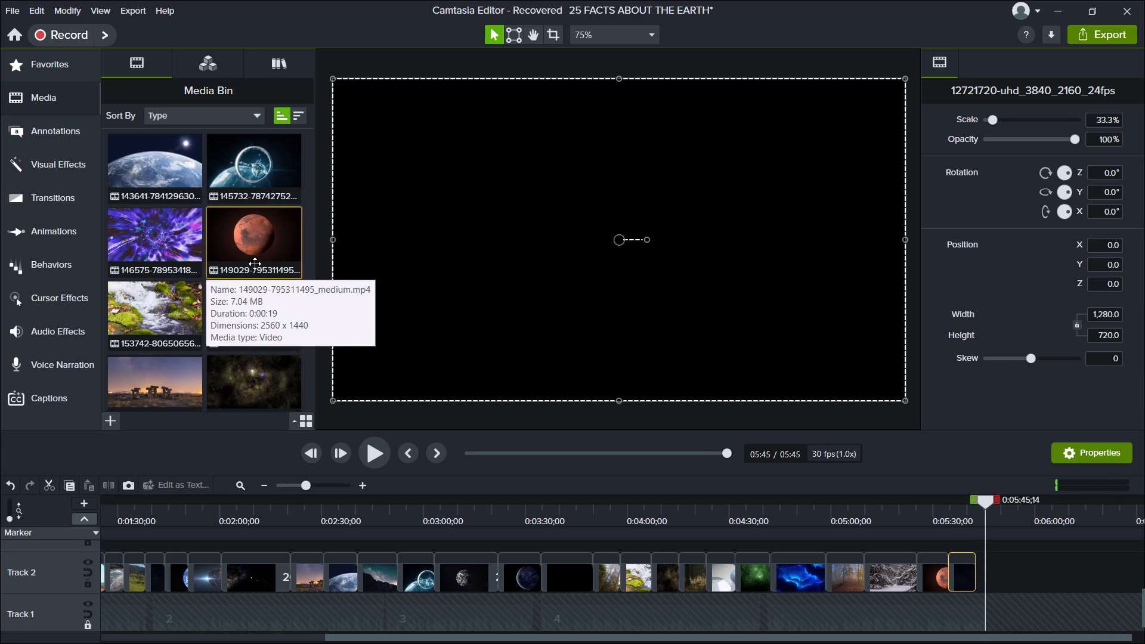
{"action": "scroll", "coordinate": [255, 264], "scroll_direction": "up", "scroll_amount": 1}
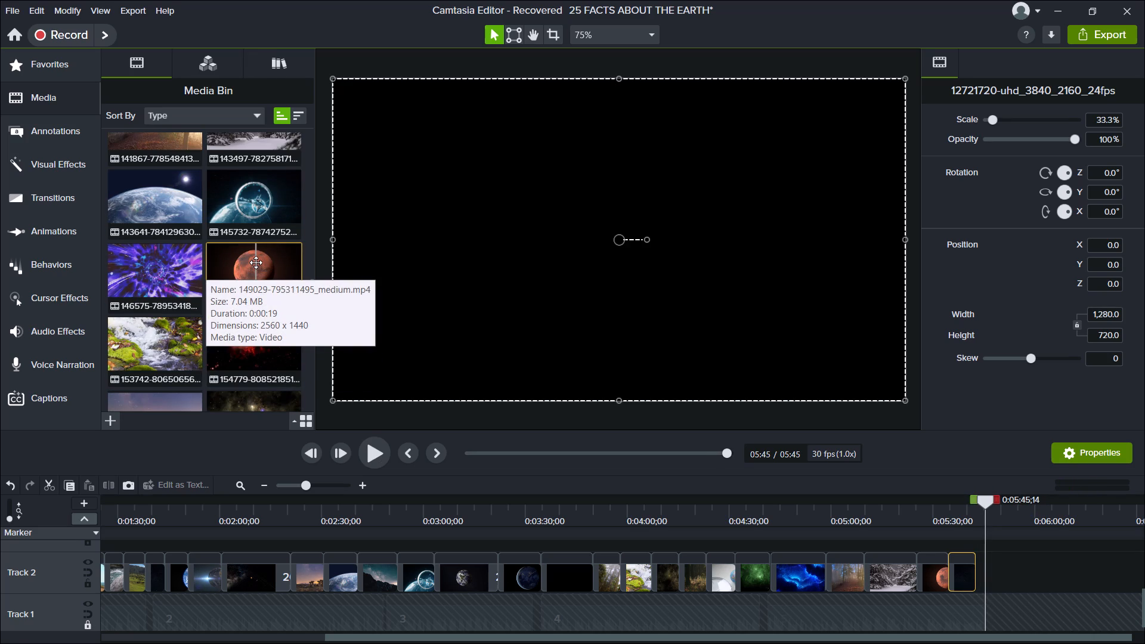
{"action": "scroll", "coordinate": [256, 262], "scroll_direction": "up", "scroll_amount": 1}
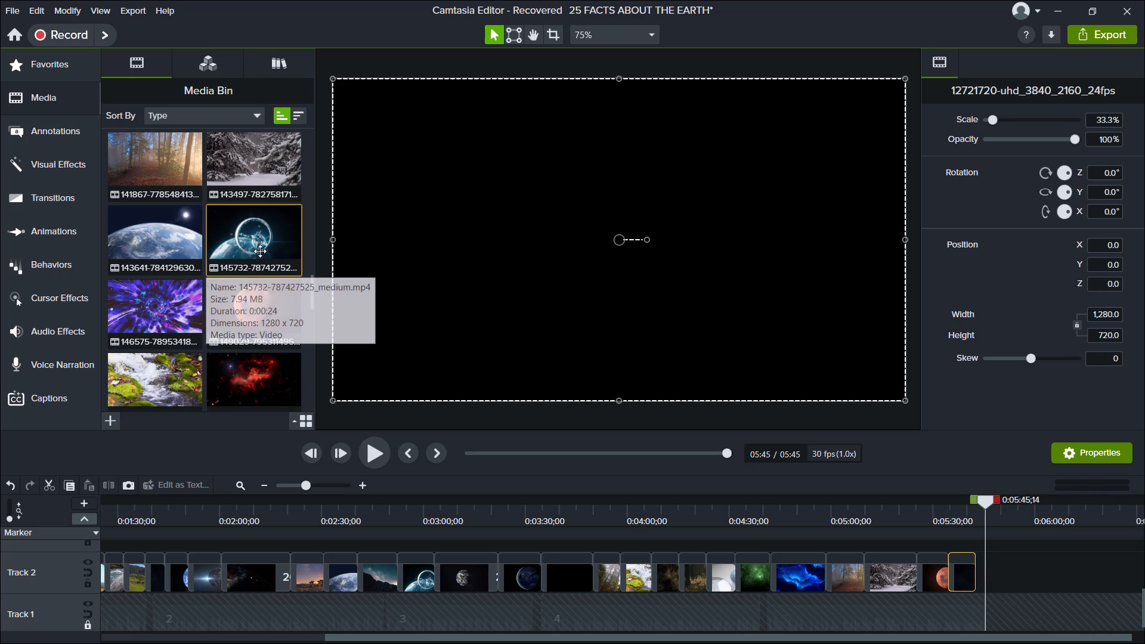
{"action": "left_click_drag", "start_coordinate": [265, 247], "coordinate": [906, 580]}
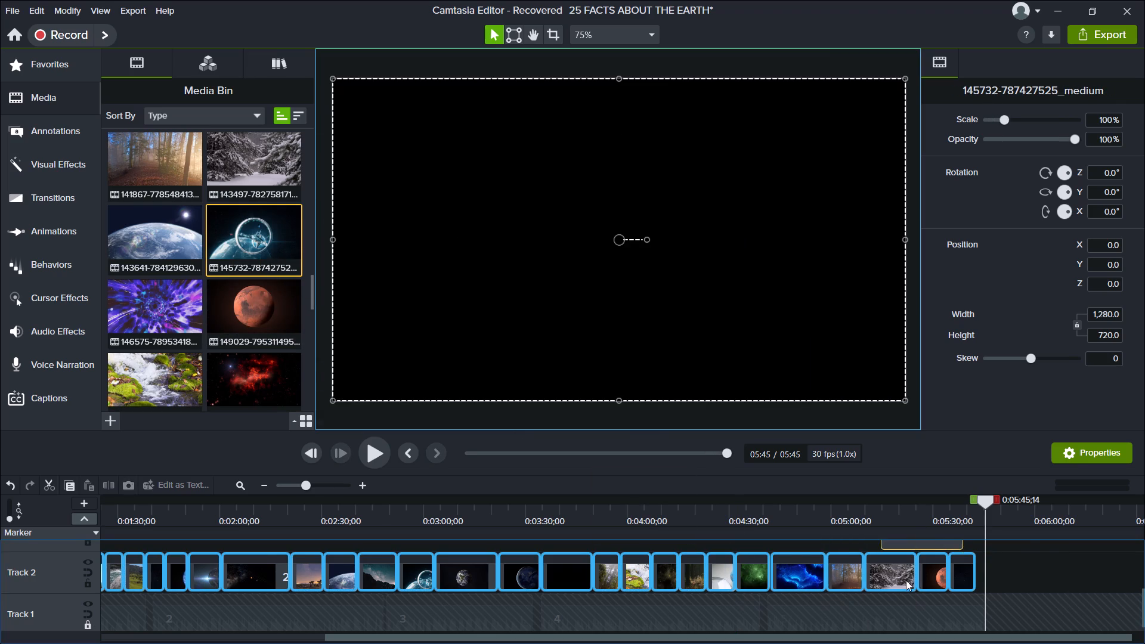
{"action": "left_click_drag", "start_coordinate": [906, 580], "coordinate": [917, 584]}
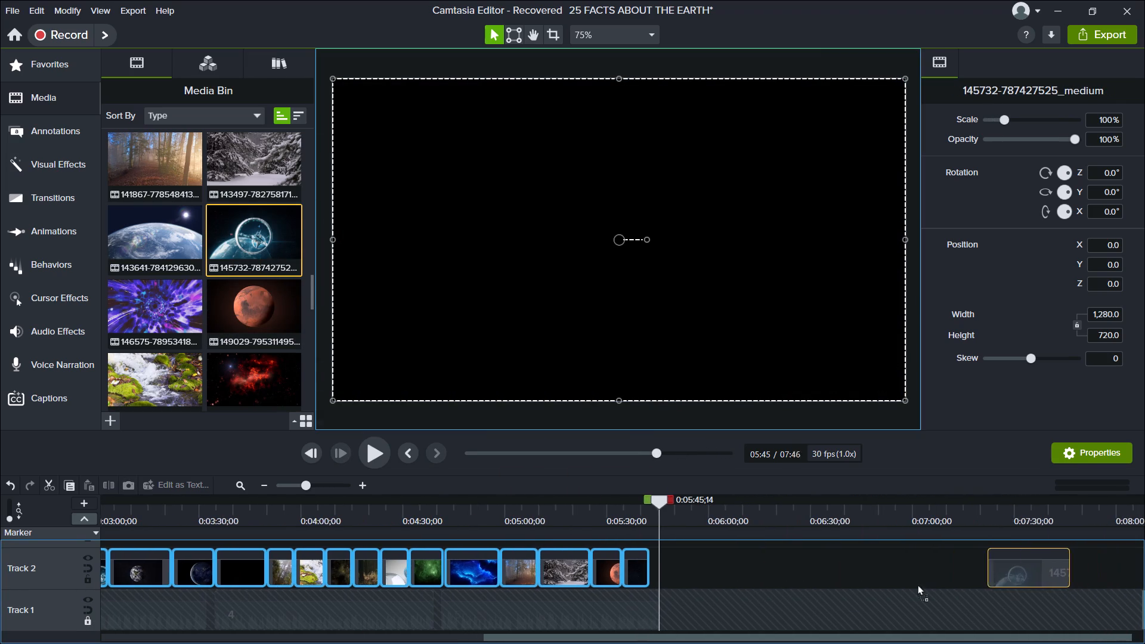
{"action": "left_click_drag", "start_coordinate": [917, 584], "coordinate": [642, 565]}
Play the timeline from about 0:05:14 to review the ending through the spacecraft clip.
{"action": "left_click", "coordinate": [553, 516]}
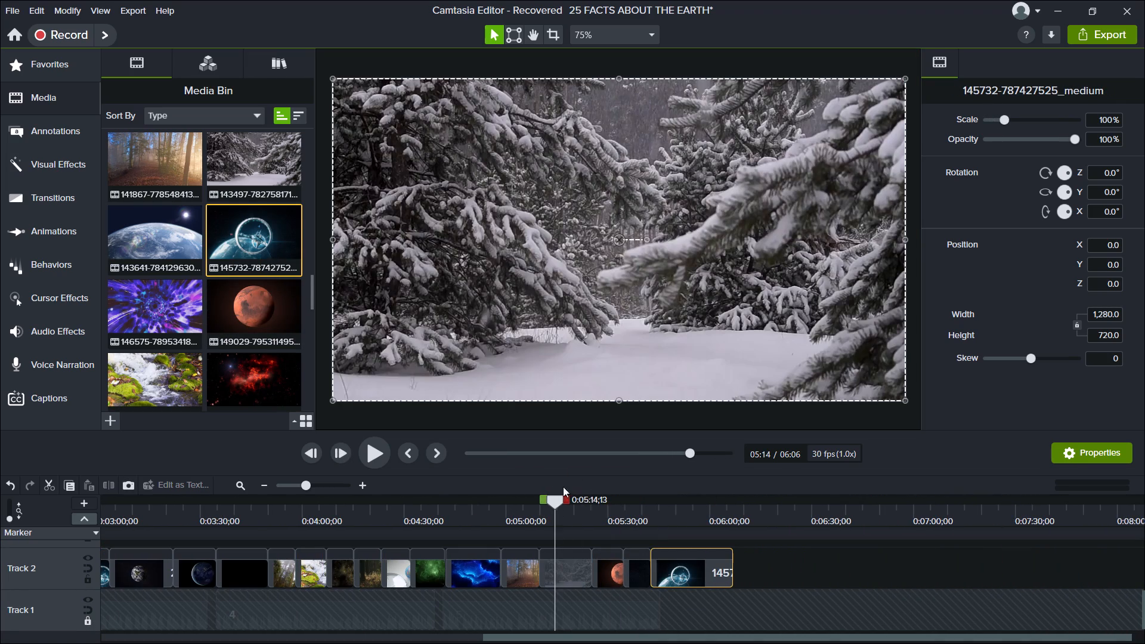
{"action": "left_click", "coordinate": [382, 458]}
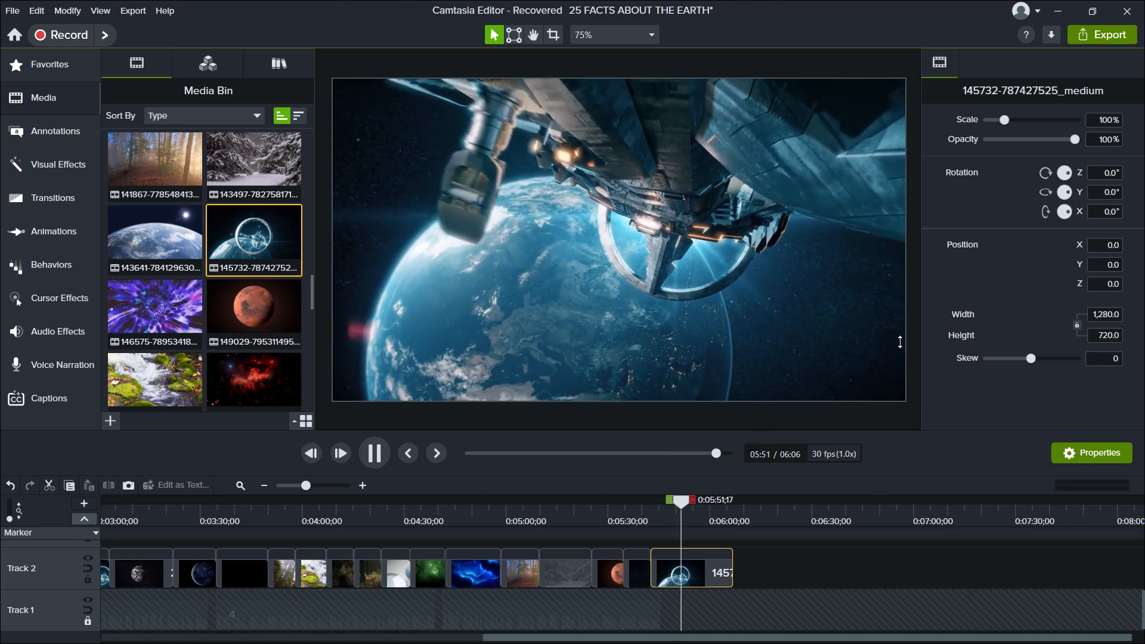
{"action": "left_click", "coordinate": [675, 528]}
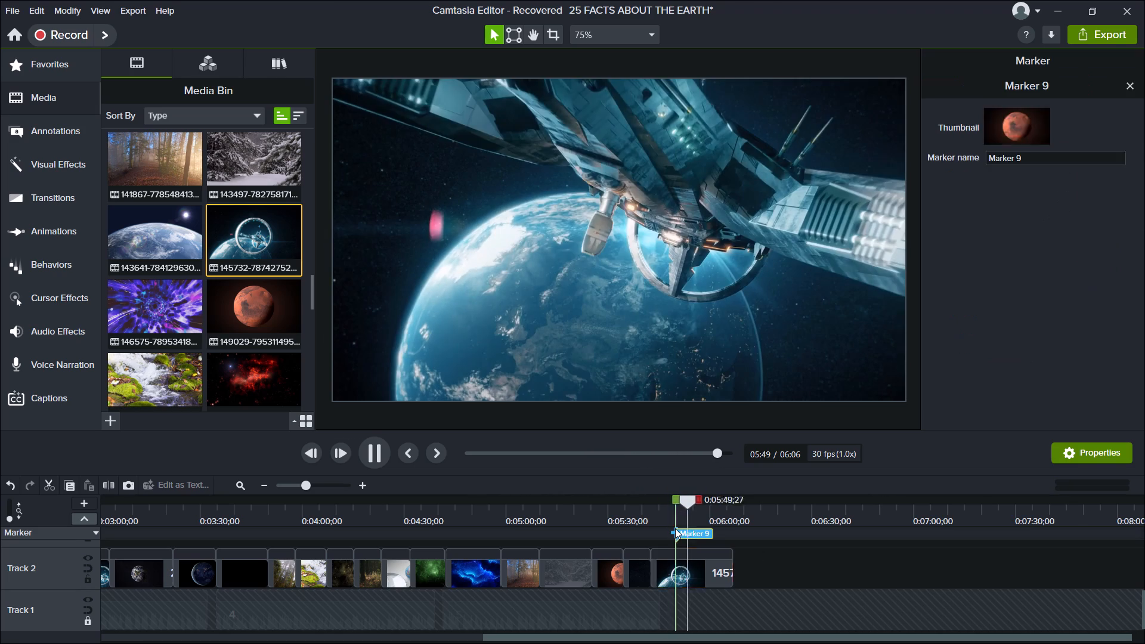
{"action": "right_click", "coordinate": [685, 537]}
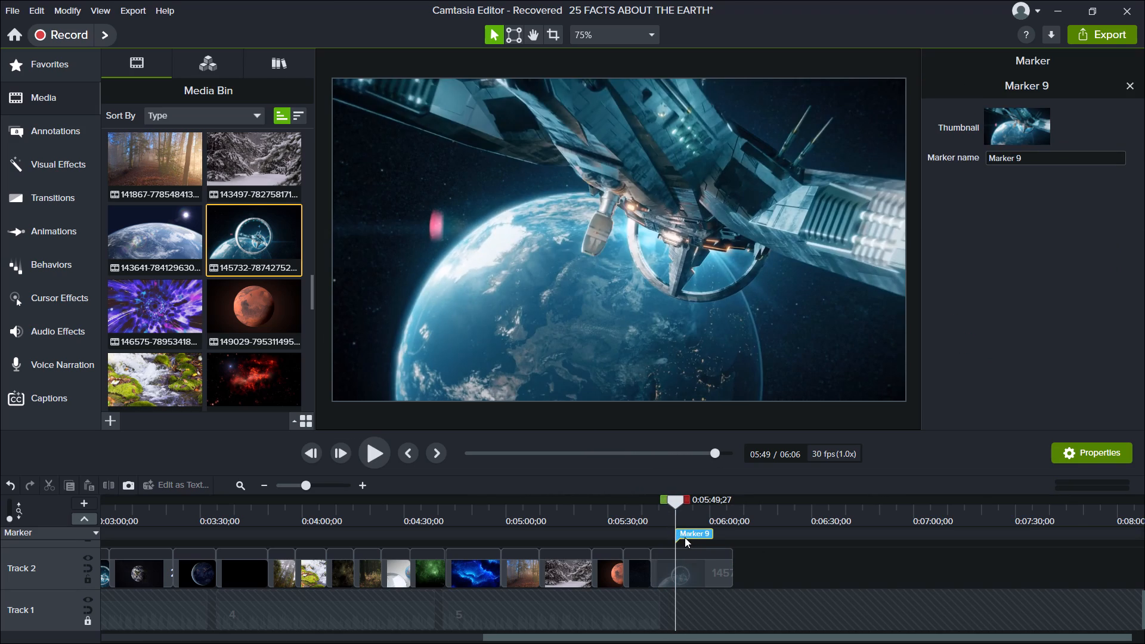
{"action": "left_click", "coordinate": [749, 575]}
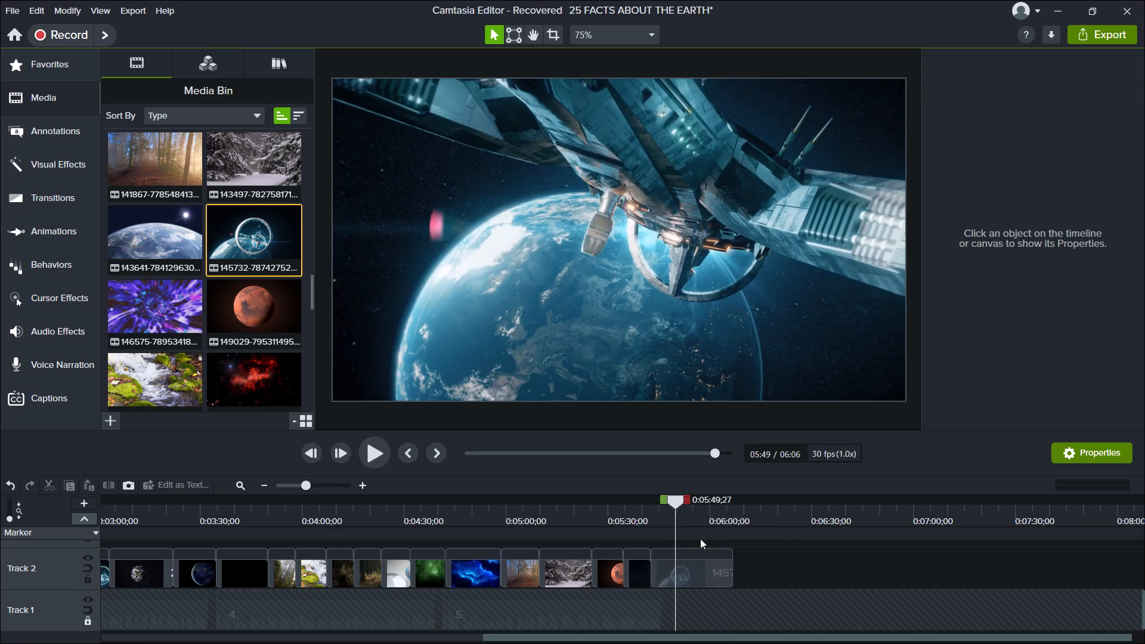
Trim the end of the spacecraft clip on Track 2 by deleting everything after 0:05:50;03.
{"action": "left_click_drag", "start_coordinate": [691, 498], "coordinate": [701, 500]}
{"action": "left_click", "coordinate": [678, 504]}
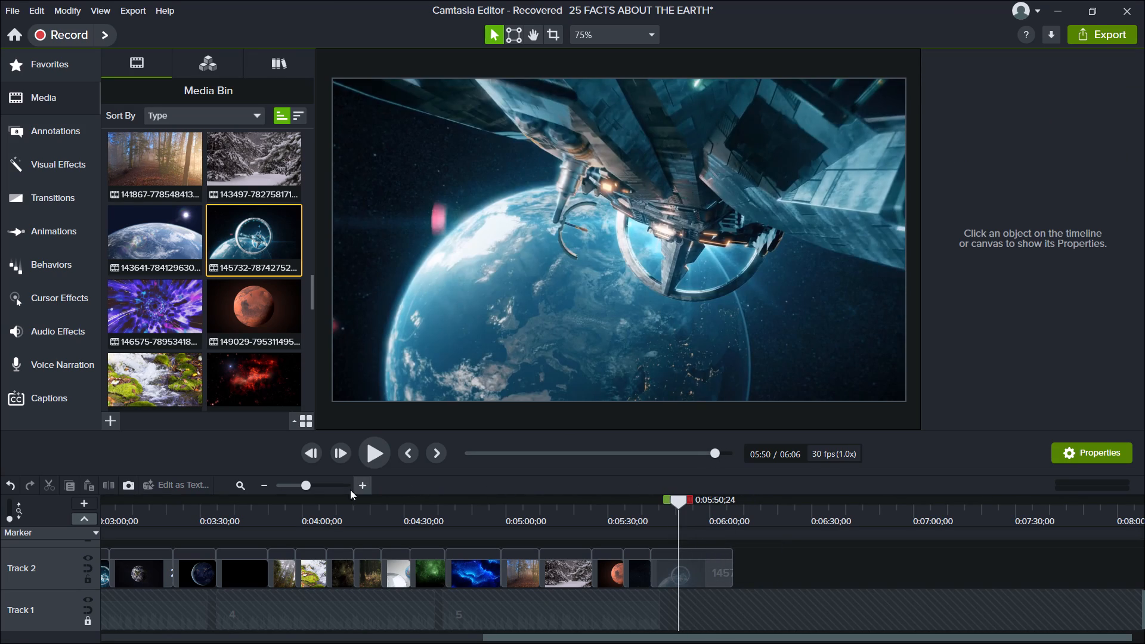
{"action": "left_click", "coordinate": [360, 482]}
{"action": "left_click", "coordinate": [360, 482]}
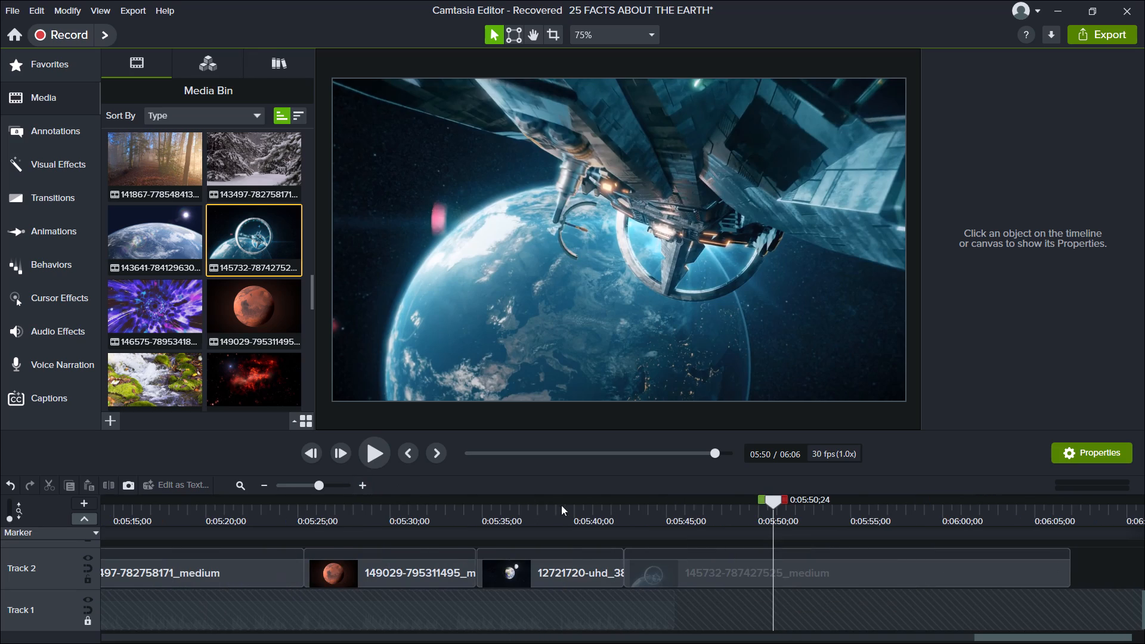
{"action": "left_click", "coordinate": [760, 512]}
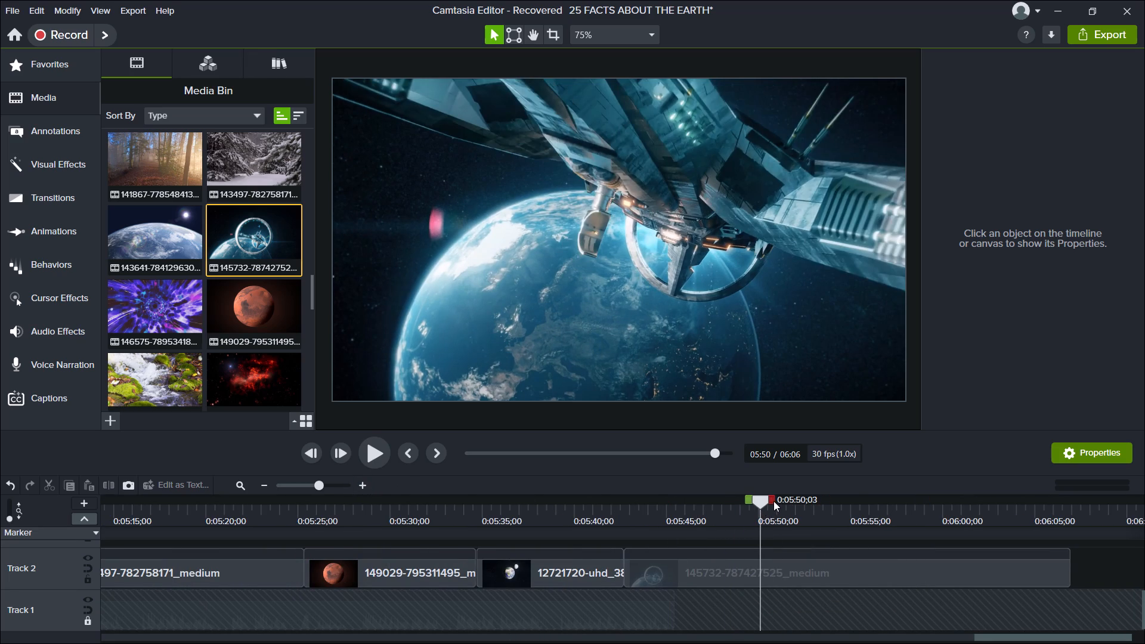
{"action": "left_click_drag", "start_coordinate": [775, 500], "coordinate": [1123, 500]}
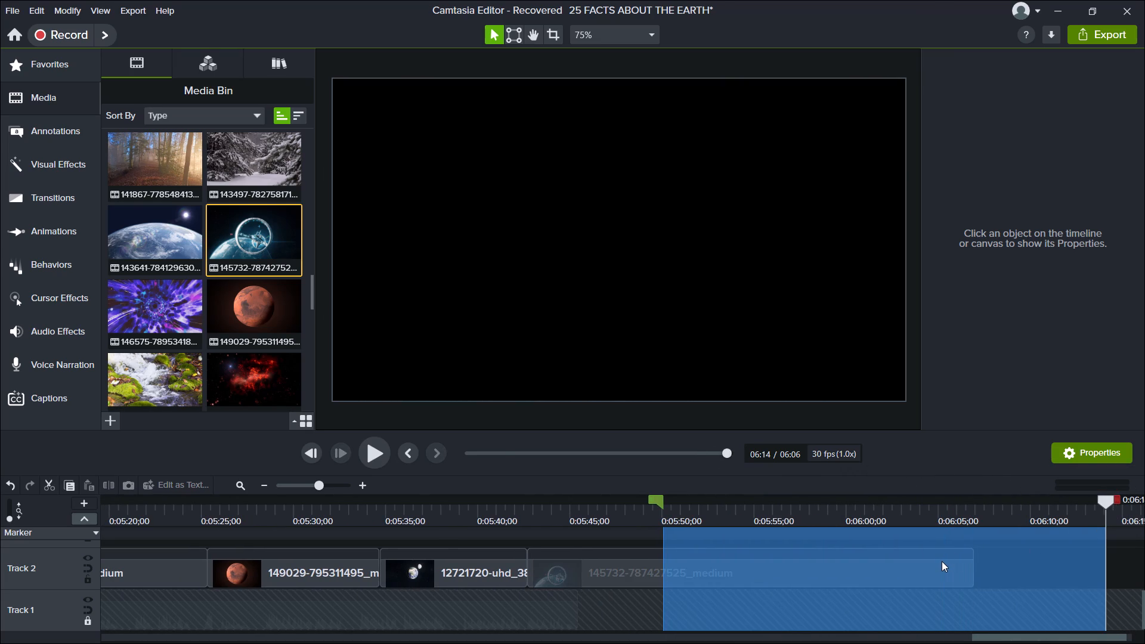
{"action": "key", "text": "BackSpace"}
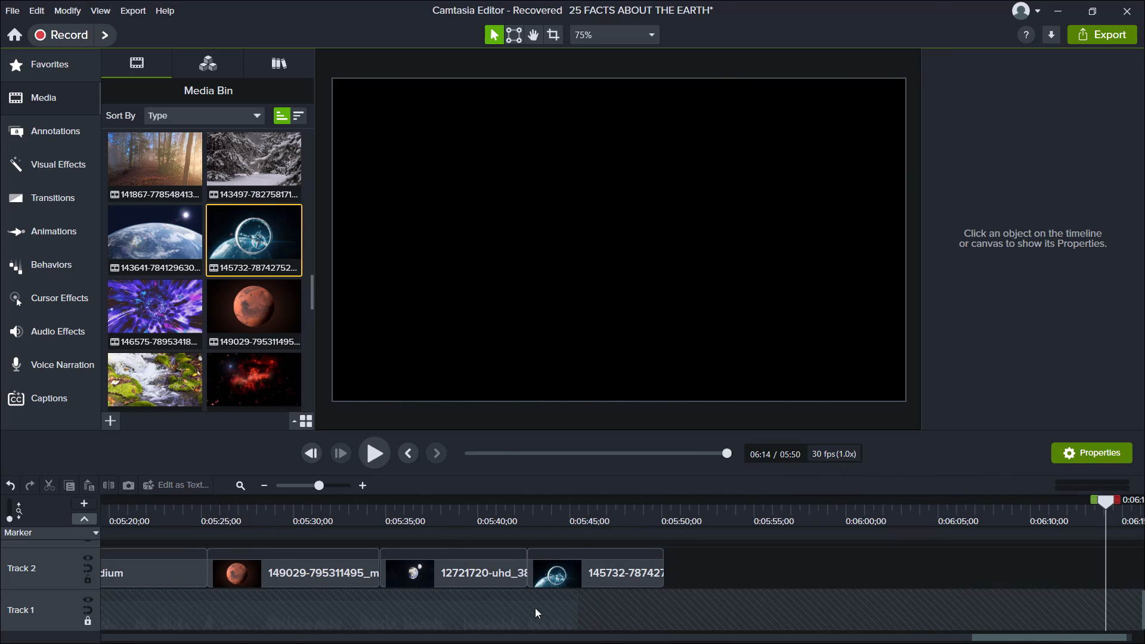
Play the timeline from about 0:05:28 to the end to review the trimmed ending.
{"action": "left_click", "coordinate": [252, 500]}
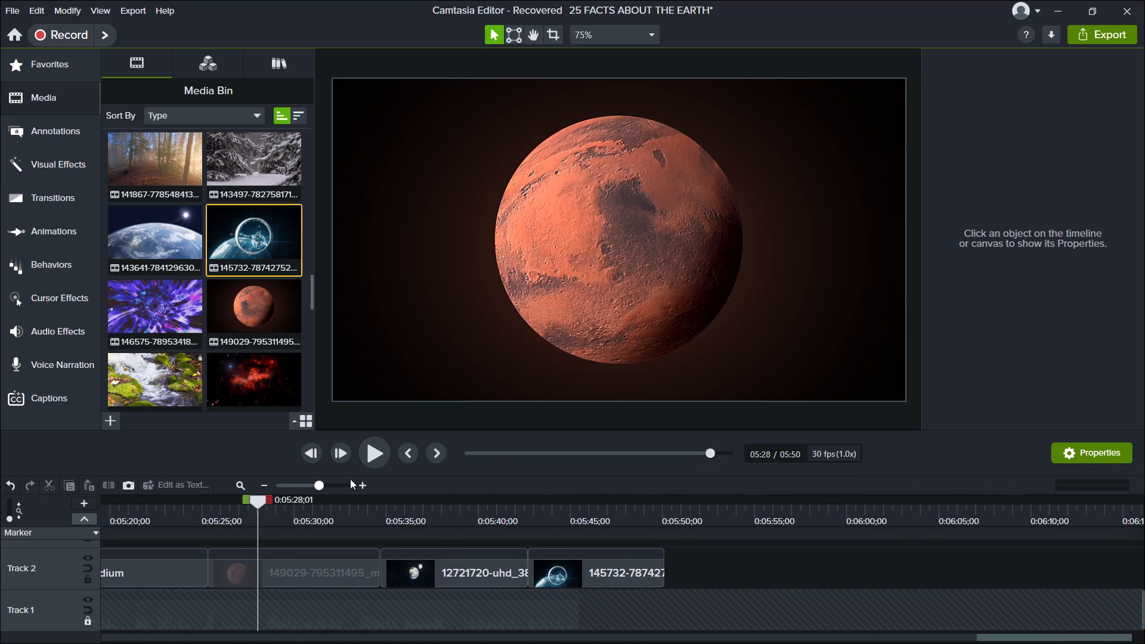
{"action": "left_click", "coordinate": [384, 458]}
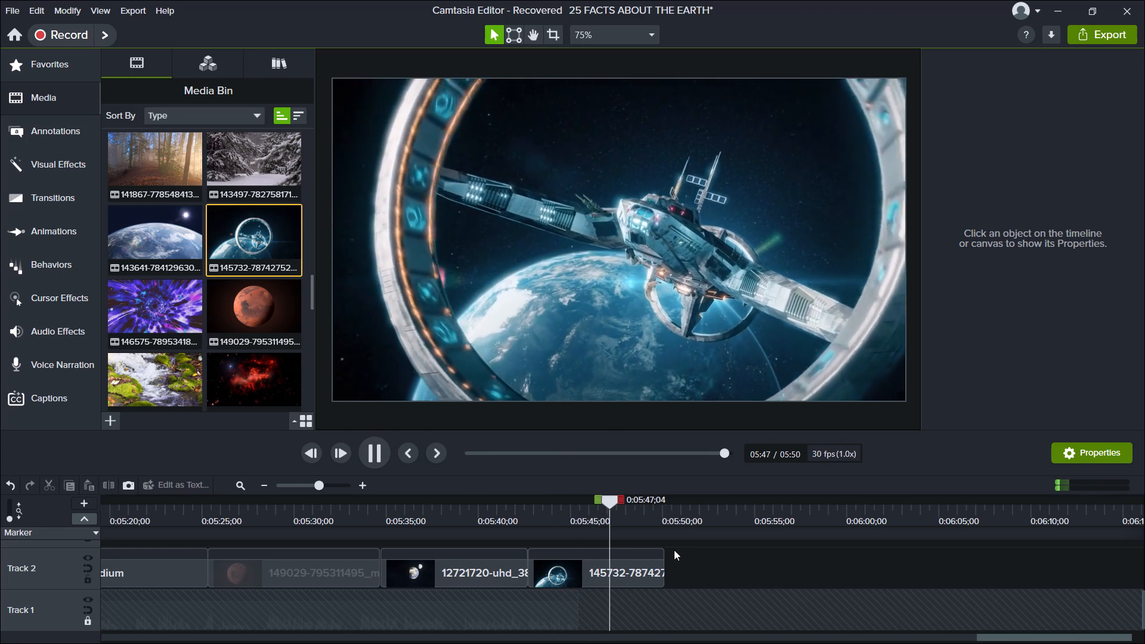
{"action": "left_click", "coordinate": [674, 549]}
{"action": "left_click", "coordinate": [669, 541]}
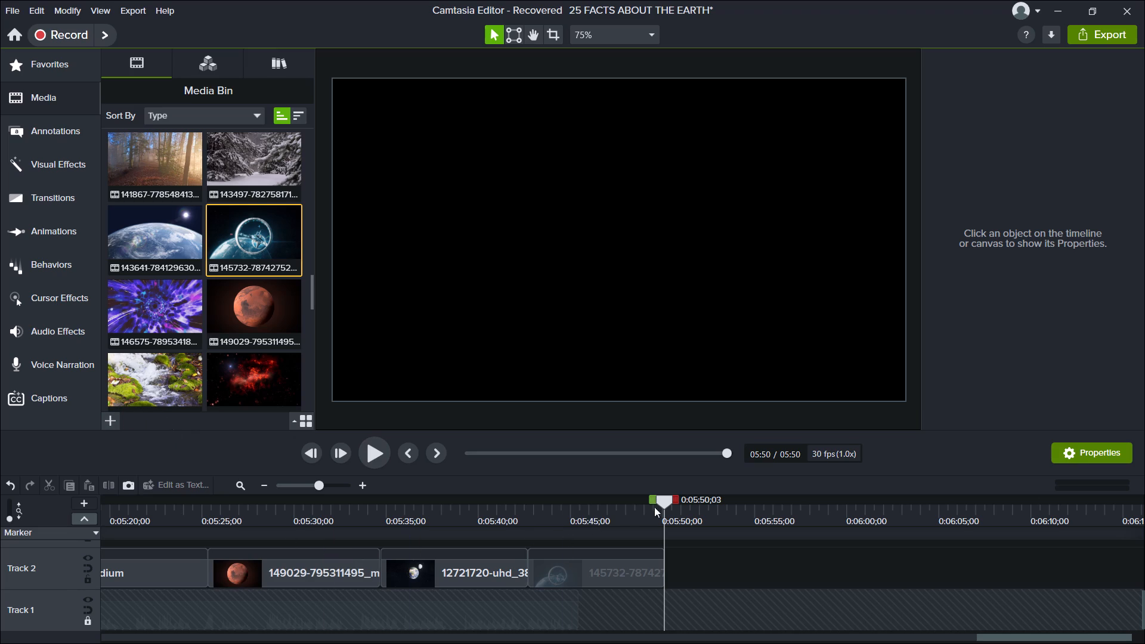
Import the narration audio file 6 from the EARTH folder into the media bin and locate it among the audio.
{"action": "double_click", "coordinate": [267, 483]}
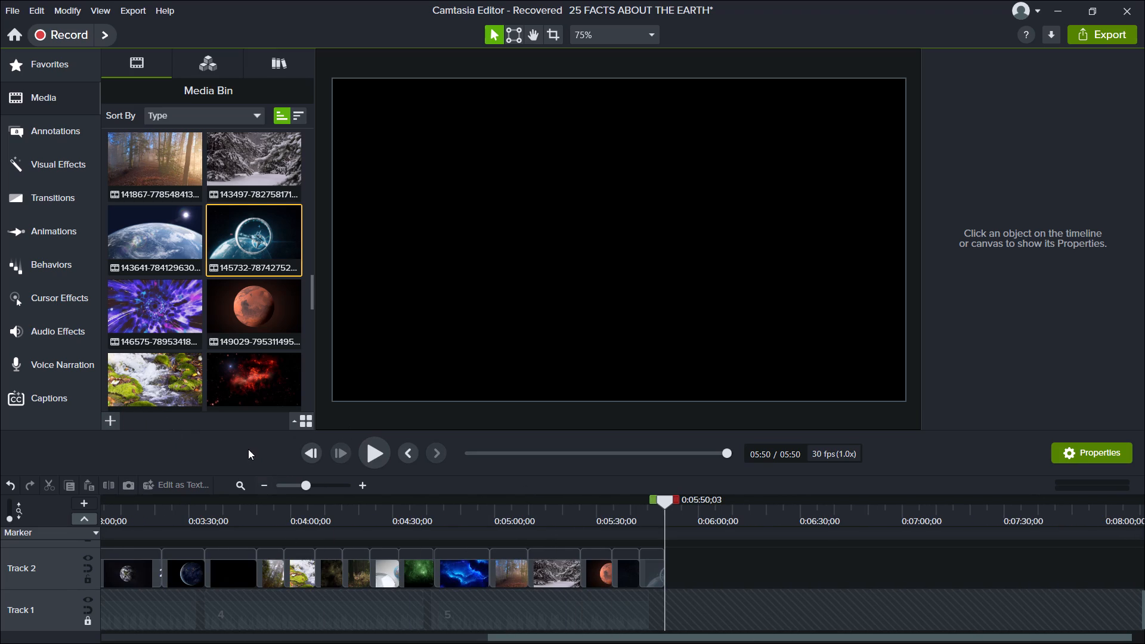
{"action": "left_click", "coordinate": [110, 420]}
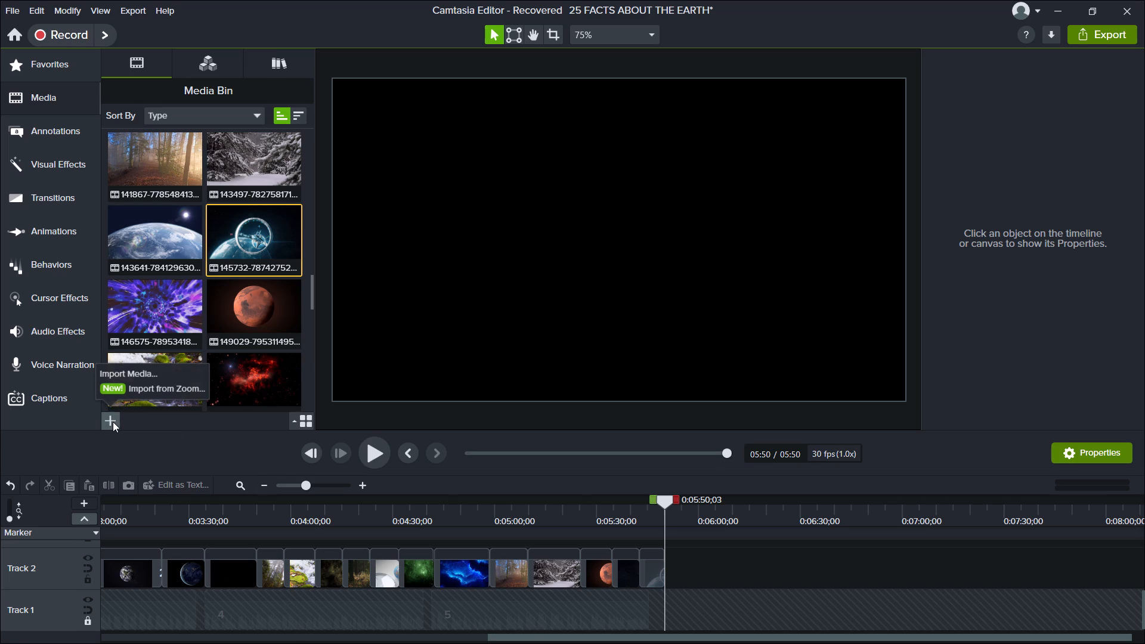
{"action": "left_click", "coordinate": [132, 375]}
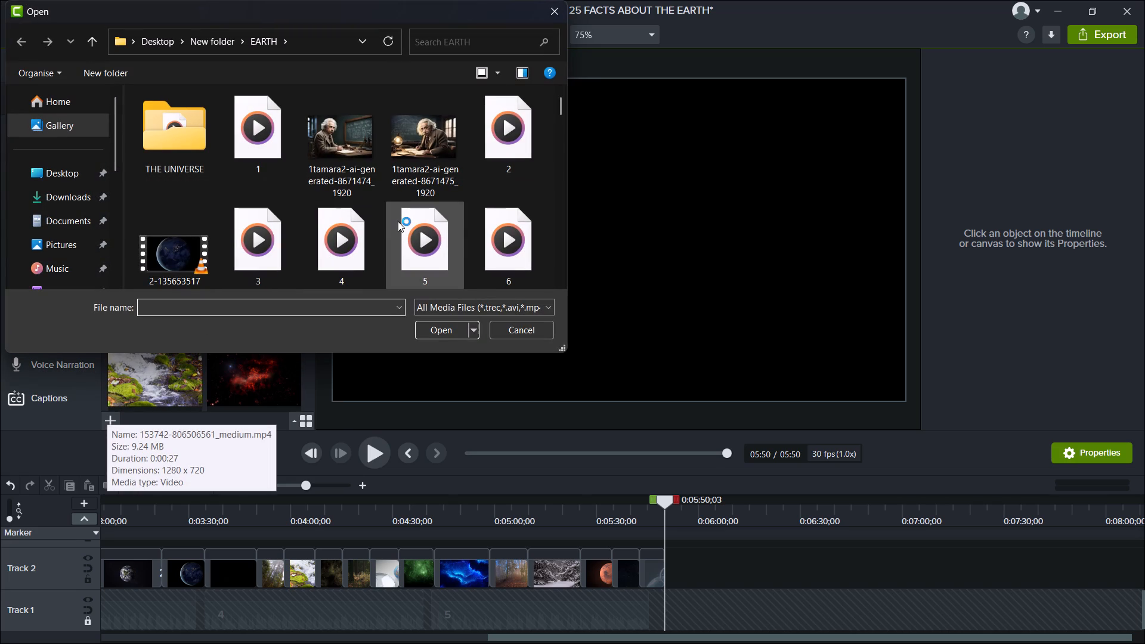
{"action": "scroll", "coordinate": [399, 222], "scroll_direction": "down", "scroll_amount": 1}
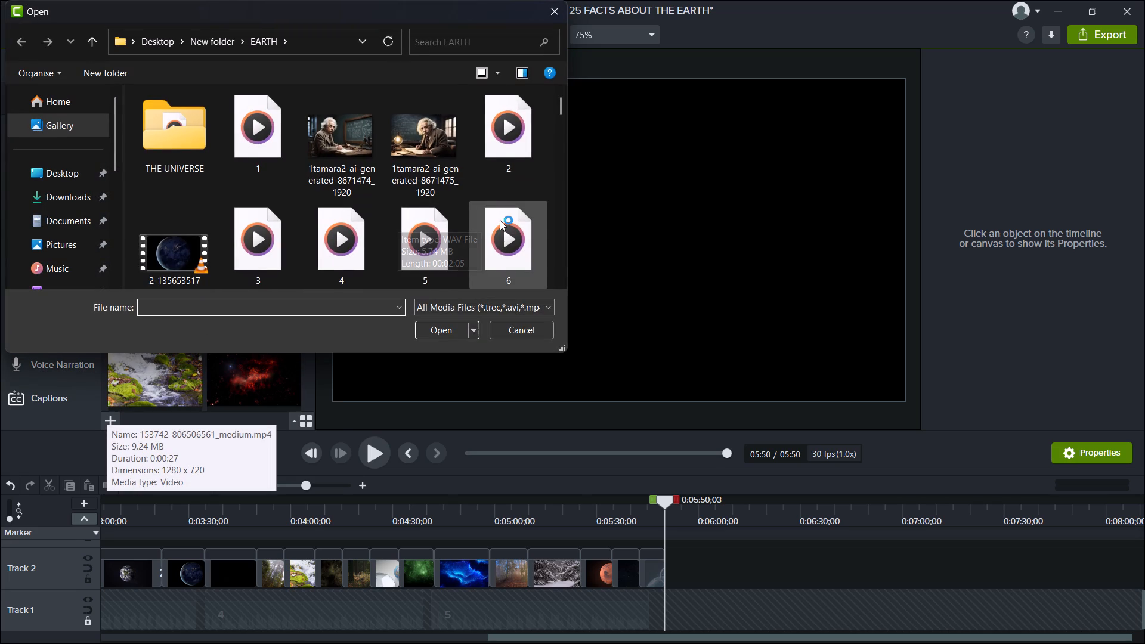
{"action": "scroll", "coordinate": [500, 215], "scroll_direction": "down", "scroll_amount": 1}
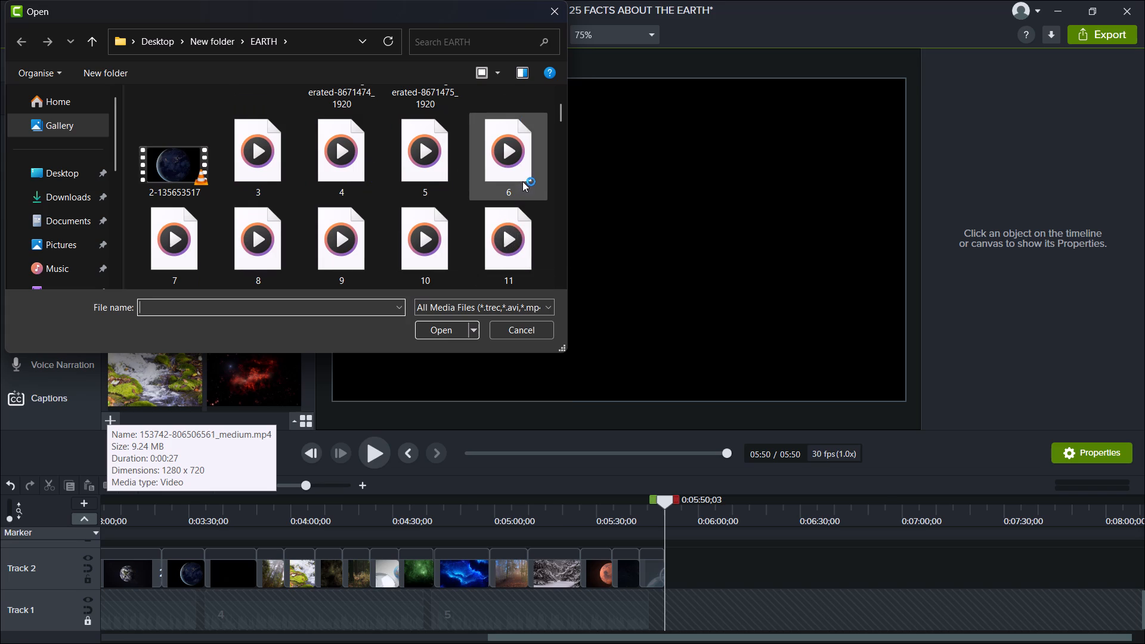
{"action": "left_click", "coordinate": [522, 177]}
{"action": "left_click", "coordinate": [446, 330]}
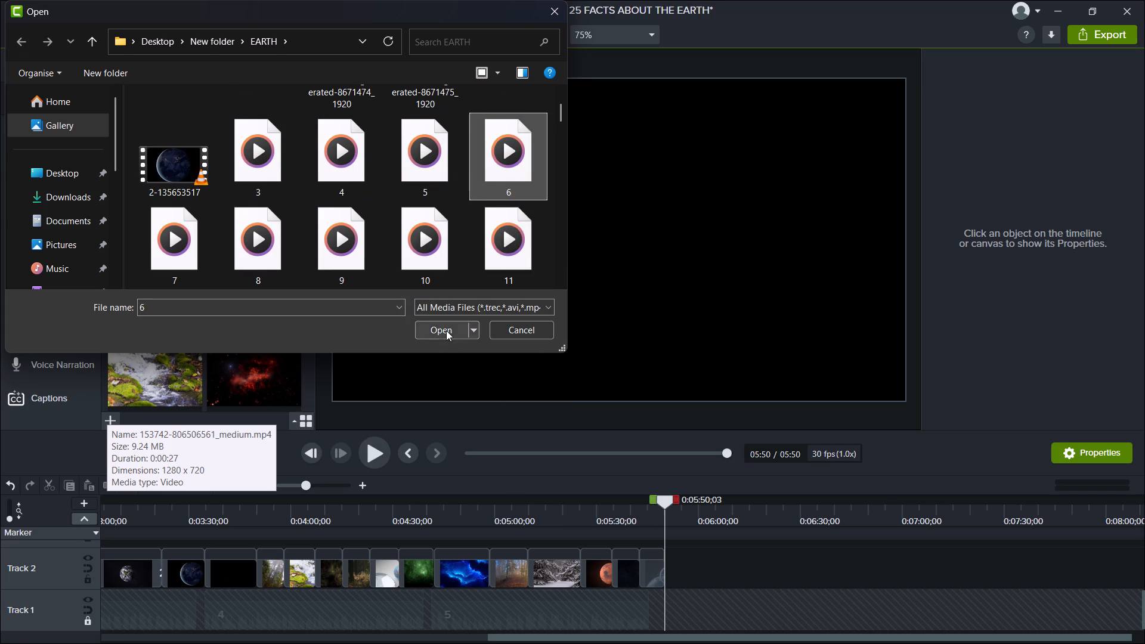
{"action": "scroll", "coordinate": [267, 370], "scroll_direction": "down", "scroll_amount": 2}
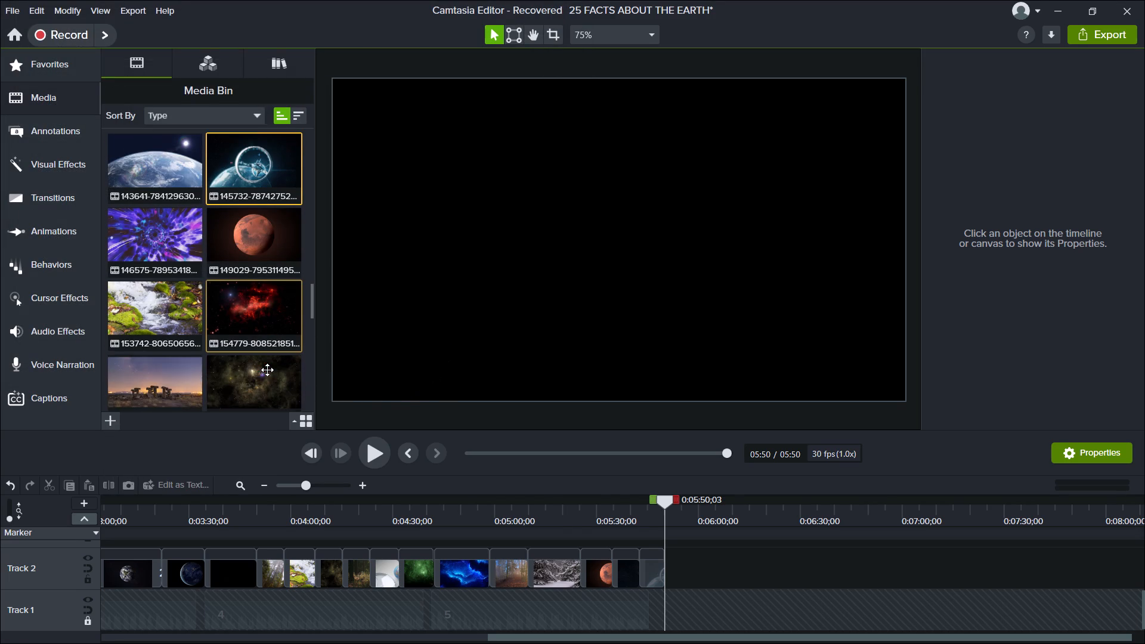
{"action": "scroll", "coordinate": [268, 365], "scroll_direction": "down", "scroll_amount": 17}
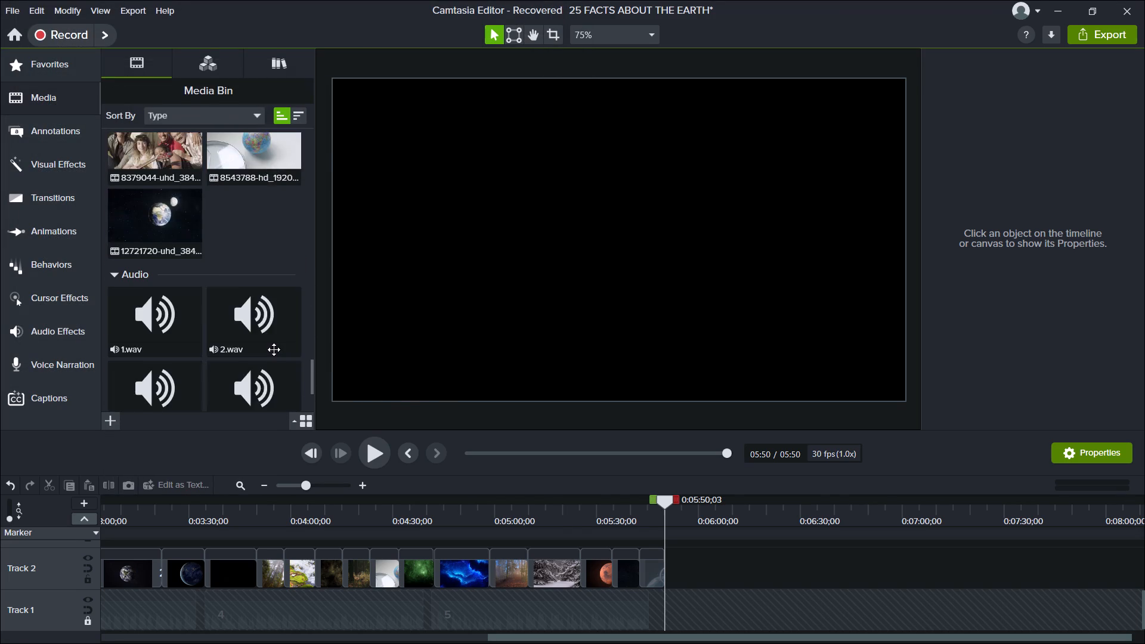
{"action": "scroll", "coordinate": [275, 349], "scroll_direction": "down", "scroll_amount": 6}
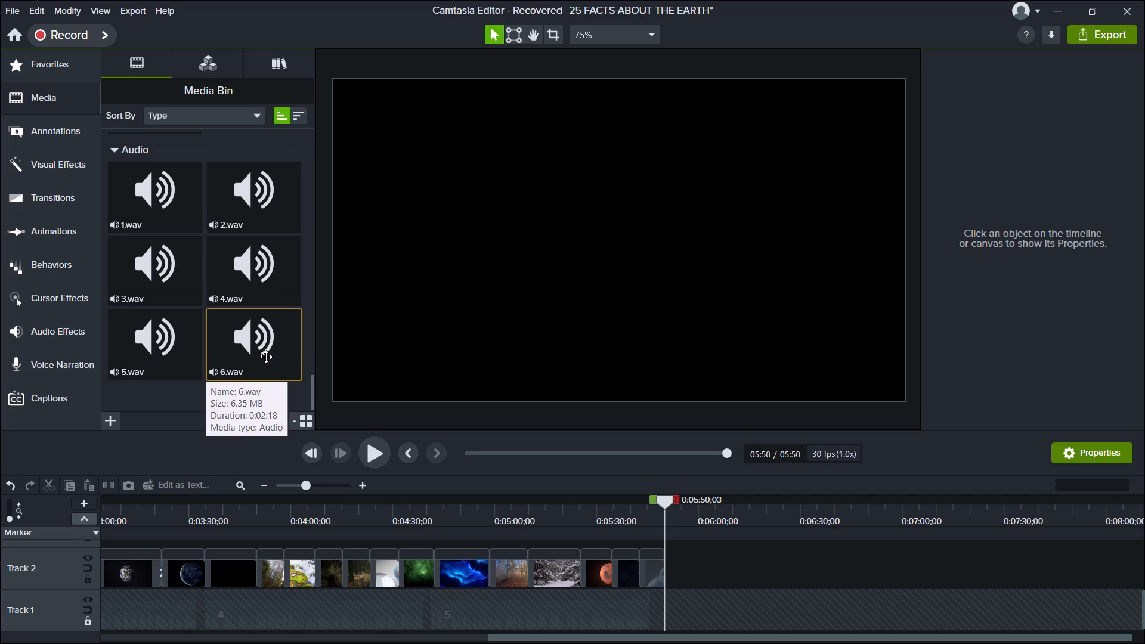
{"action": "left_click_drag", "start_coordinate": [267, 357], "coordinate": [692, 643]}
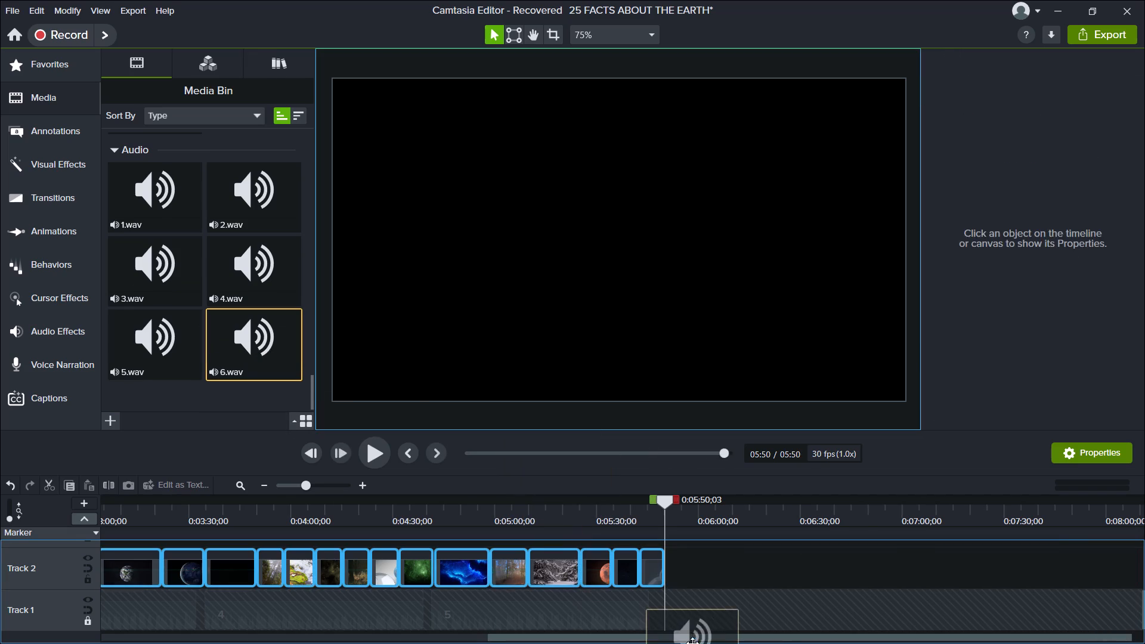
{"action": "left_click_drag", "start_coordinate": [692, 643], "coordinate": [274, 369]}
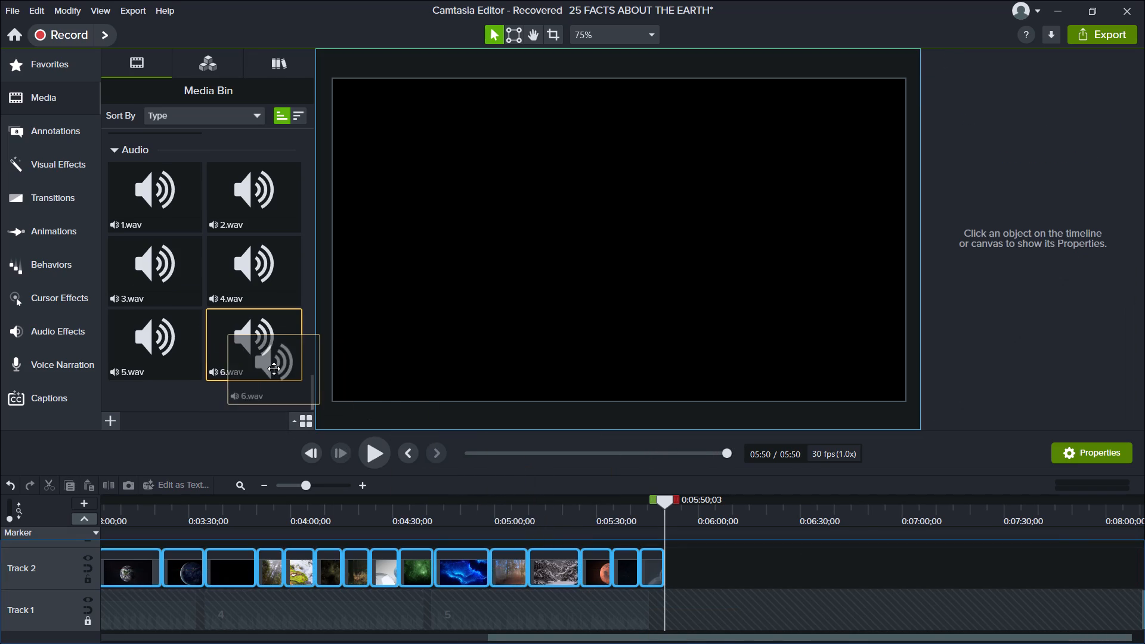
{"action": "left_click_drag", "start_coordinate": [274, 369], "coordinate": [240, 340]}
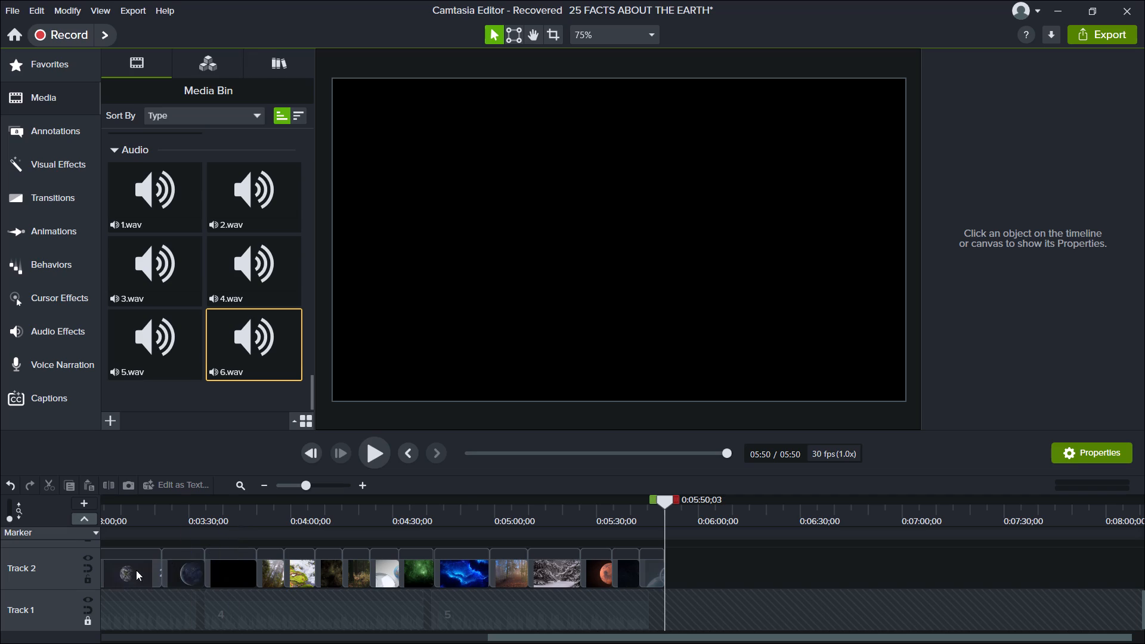
Unlock Track 1, add 6.wav to it at 0:05:50;03 where the spacecraft clip ends, and lock the track again.
{"action": "left_click", "coordinate": [88, 623]}
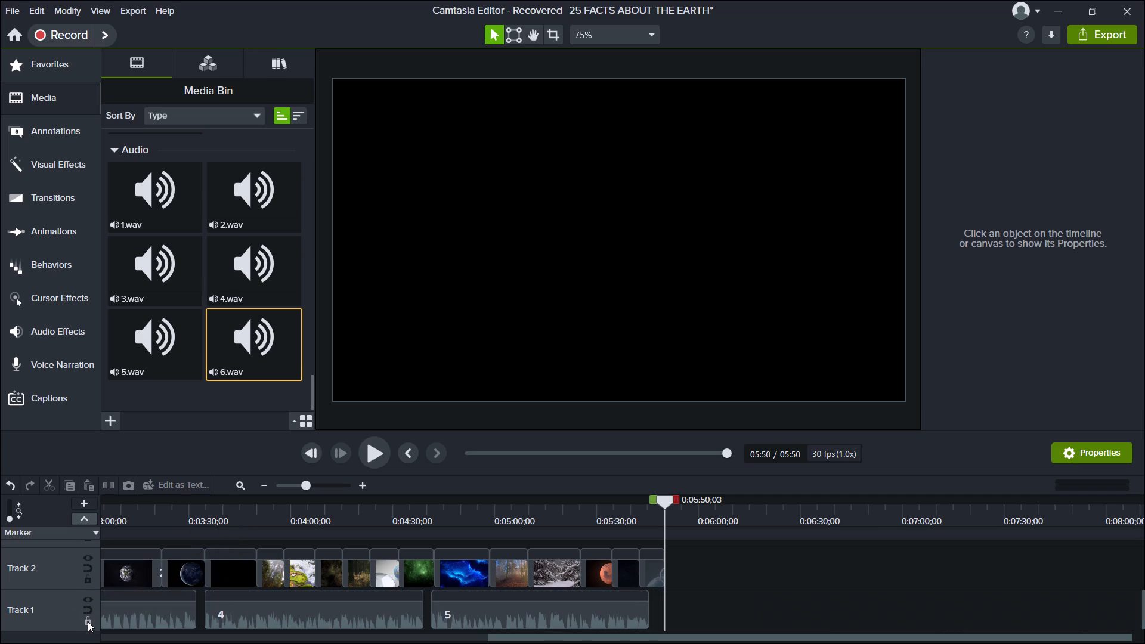
{"action": "left_click_drag", "start_coordinate": [262, 360], "coordinate": [555, 535]}
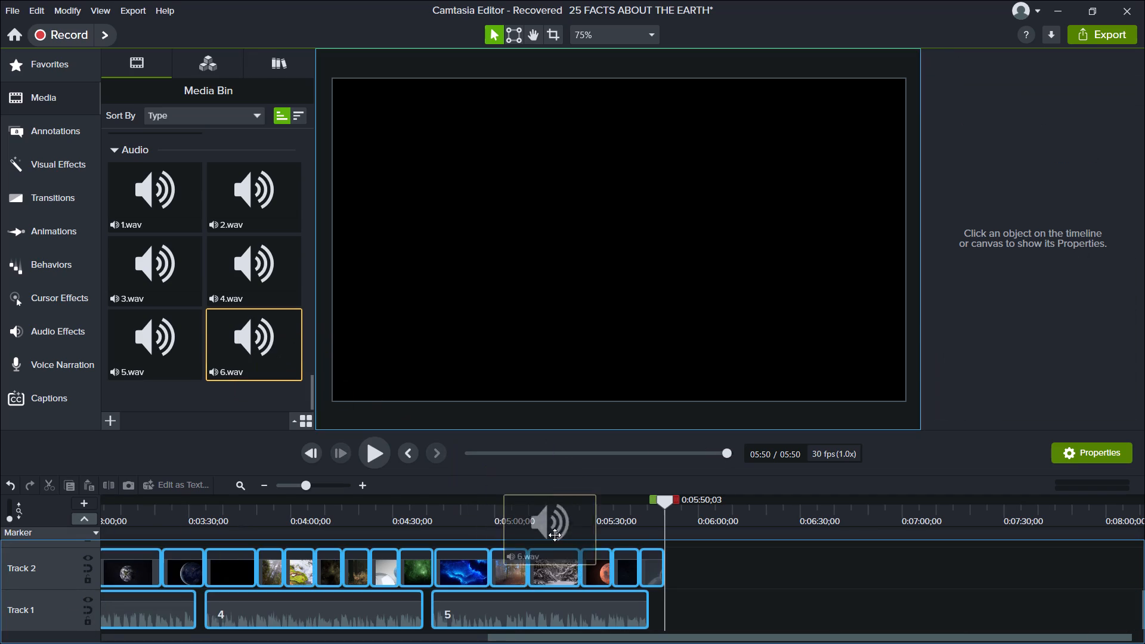
{"action": "left_click_drag", "start_coordinate": [555, 535], "coordinate": [671, 597]}
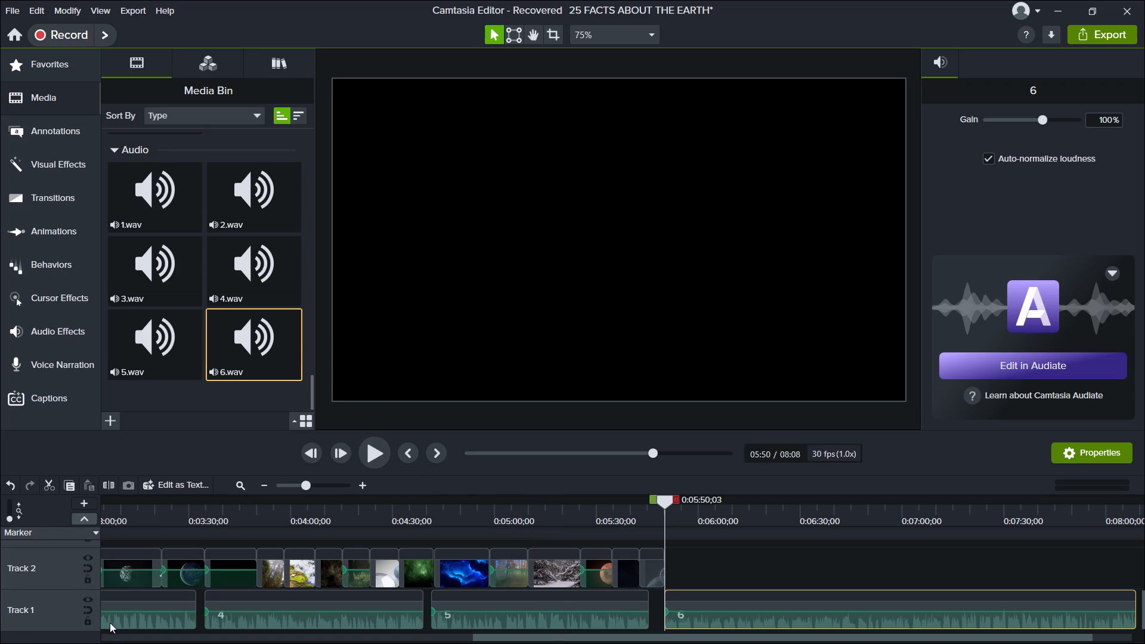
{"action": "left_click", "coordinate": [92, 623]}
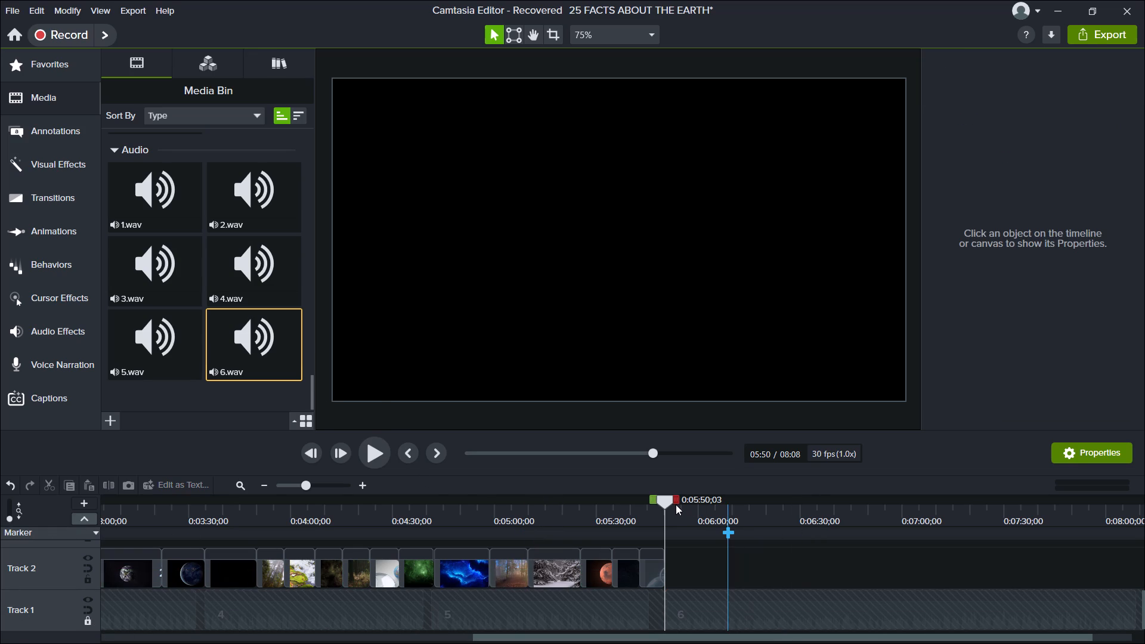
Play the timeline from about 0:03:35 to 0:04:22 to review the forest clips against the narration.
{"action": "left_click_drag", "start_coordinate": [666, 502], "coordinate": [240, 409]}
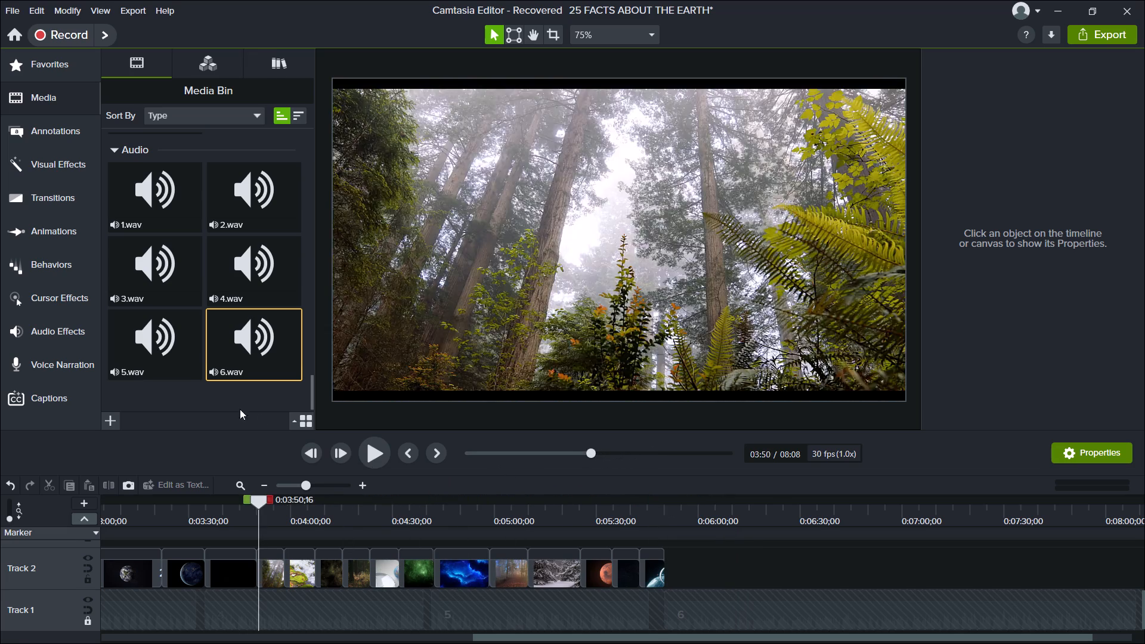
{"action": "left_click_drag", "start_coordinate": [240, 409], "coordinate": [207, 398]}
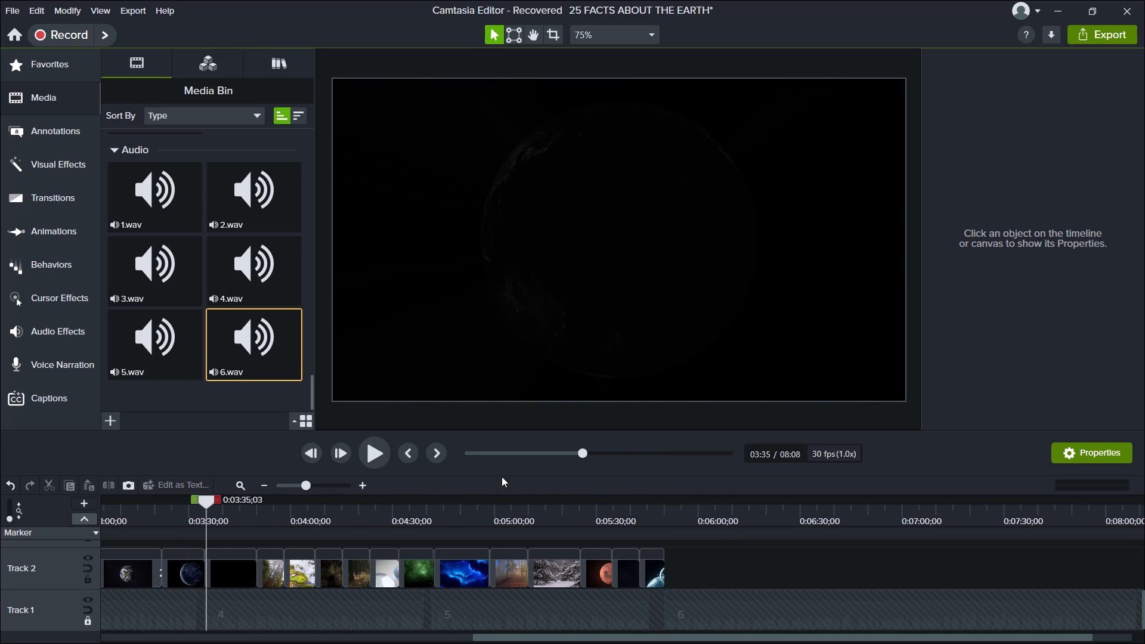
{"action": "left_click", "coordinate": [367, 454]}
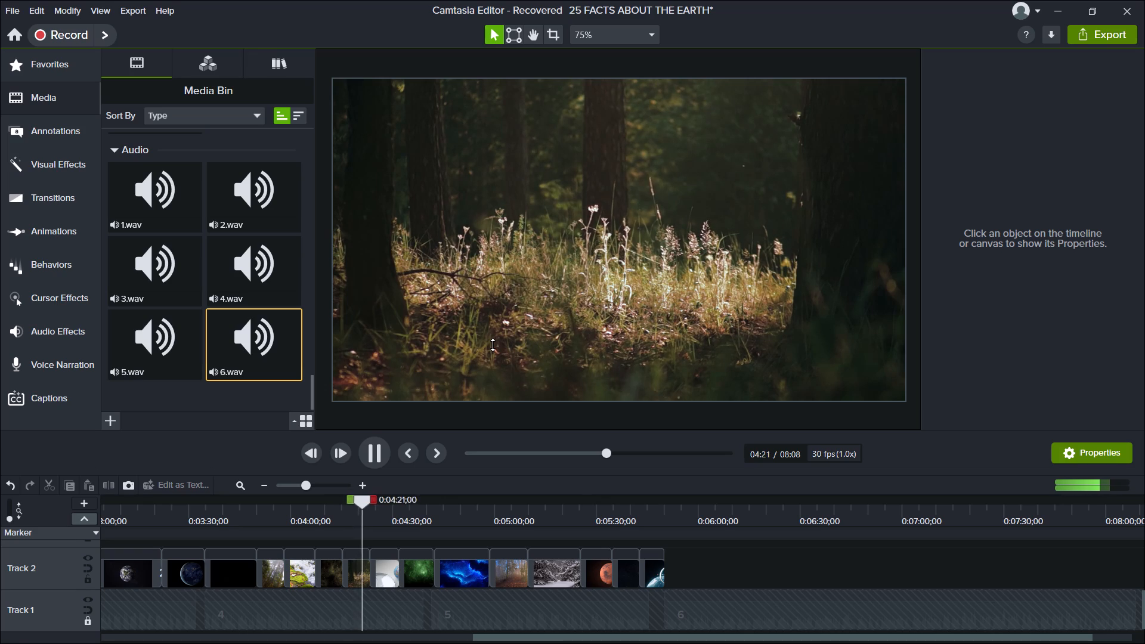
{"action": "left_click", "coordinate": [364, 518]}
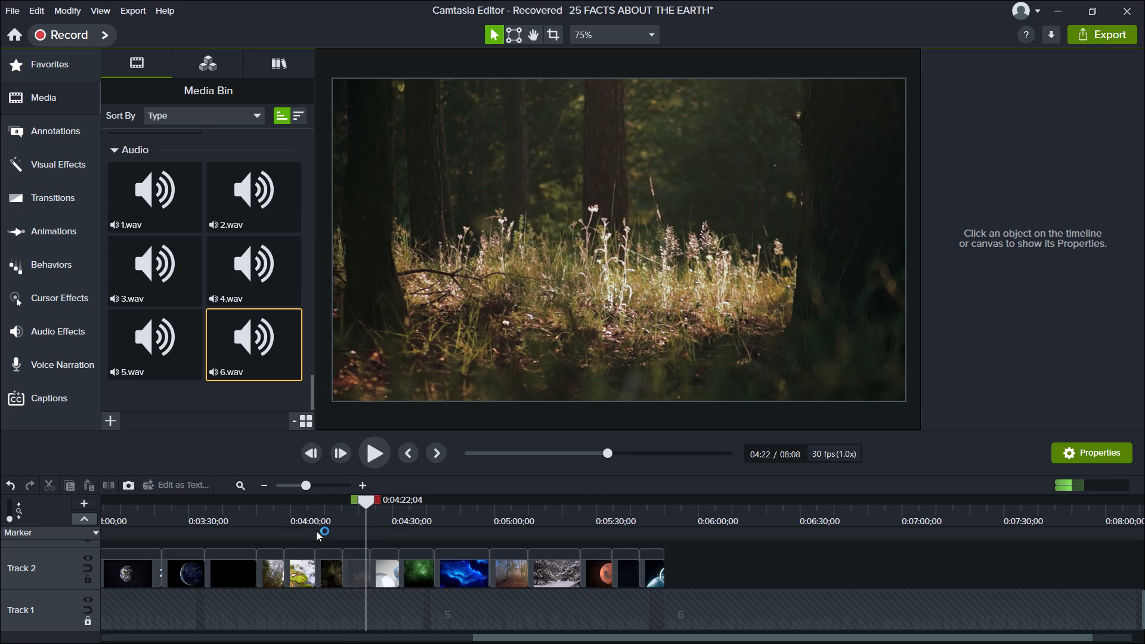
Add a timeline marker at about 0:04:18, over the sunlit forest clip.
{"action": "left_click", "coordinate": [351, 532]}
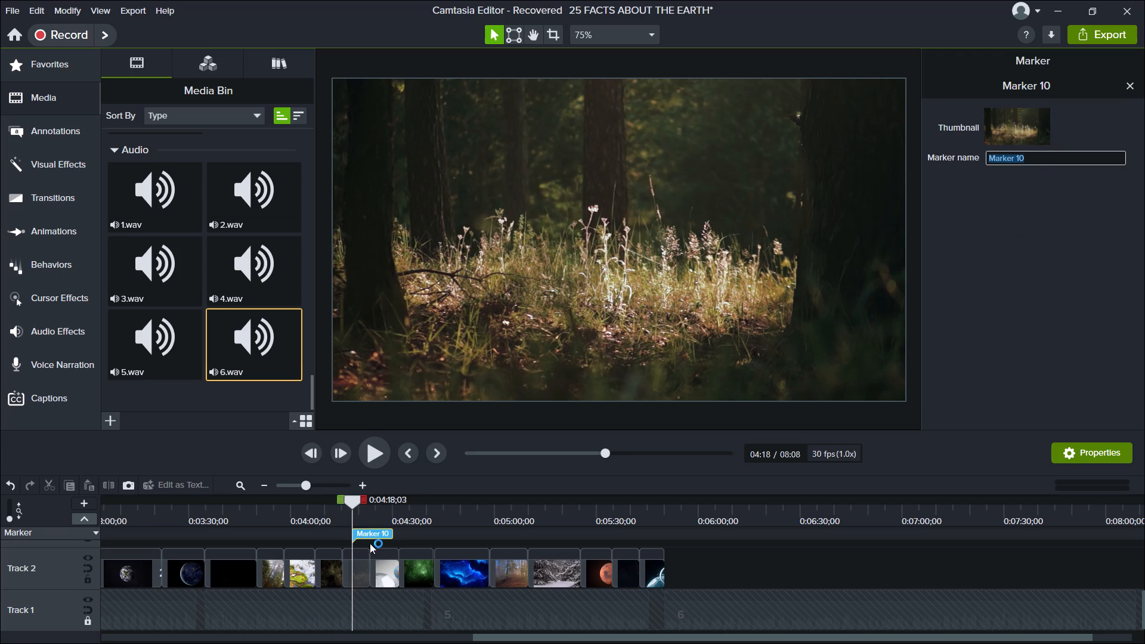
Replay the timeline from about 0:04:18 and again from 0:04:26 to review the globe and nebula clips against the narration.
{"action": "left_click", "coordinate": [377, 463]}
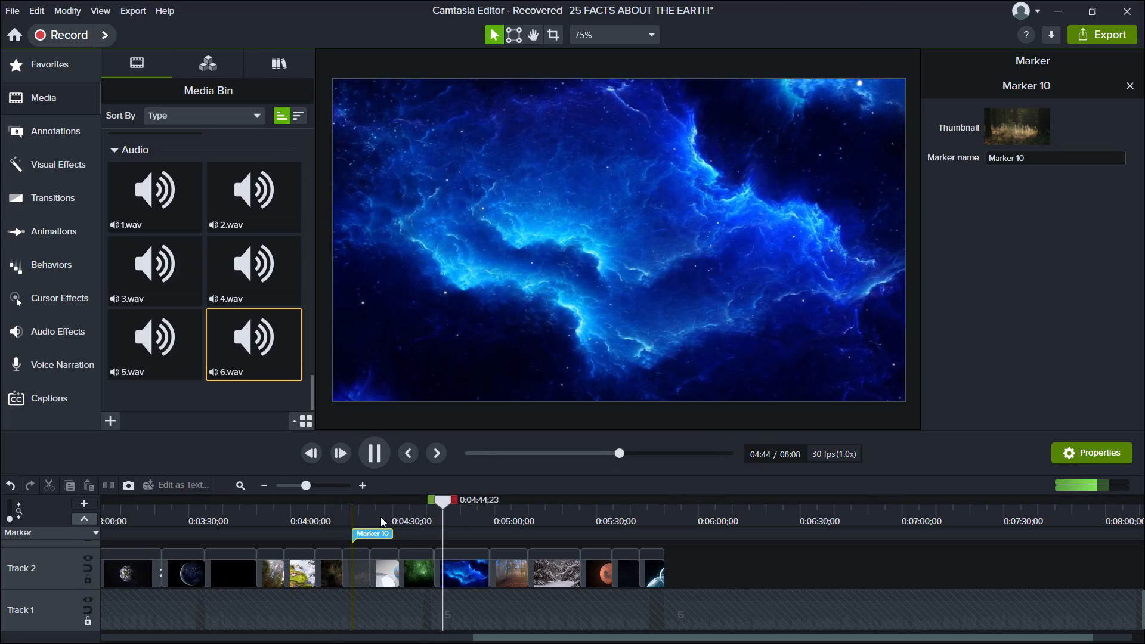
{"action": "left_click", "coordinate": [380, 514]}
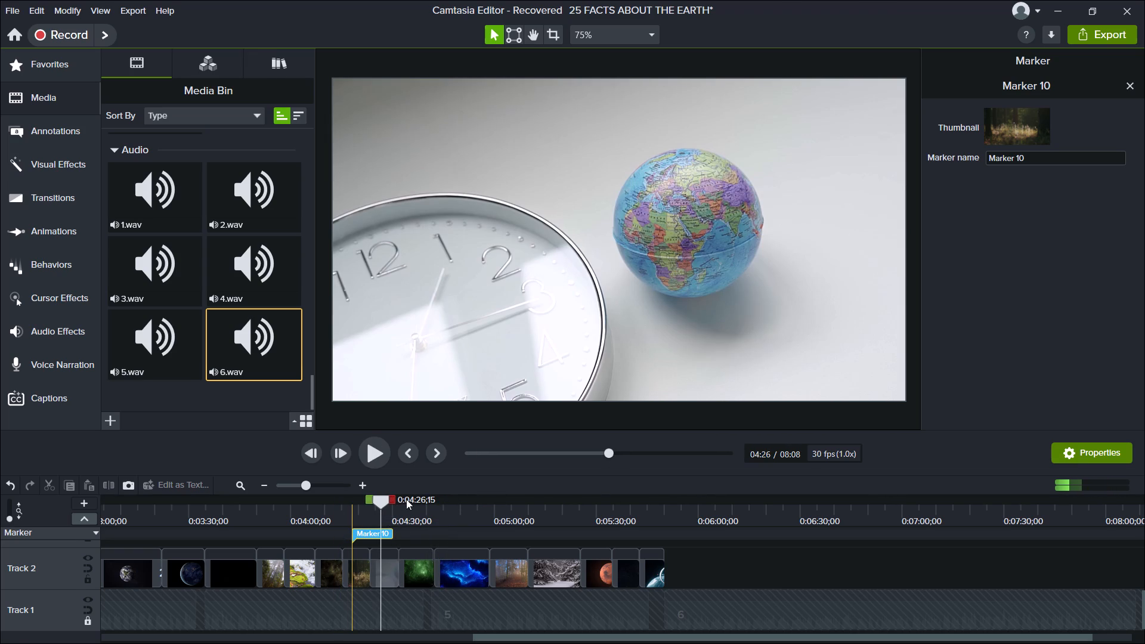
{"action": "left_click", "coordinate": [377, 456]}
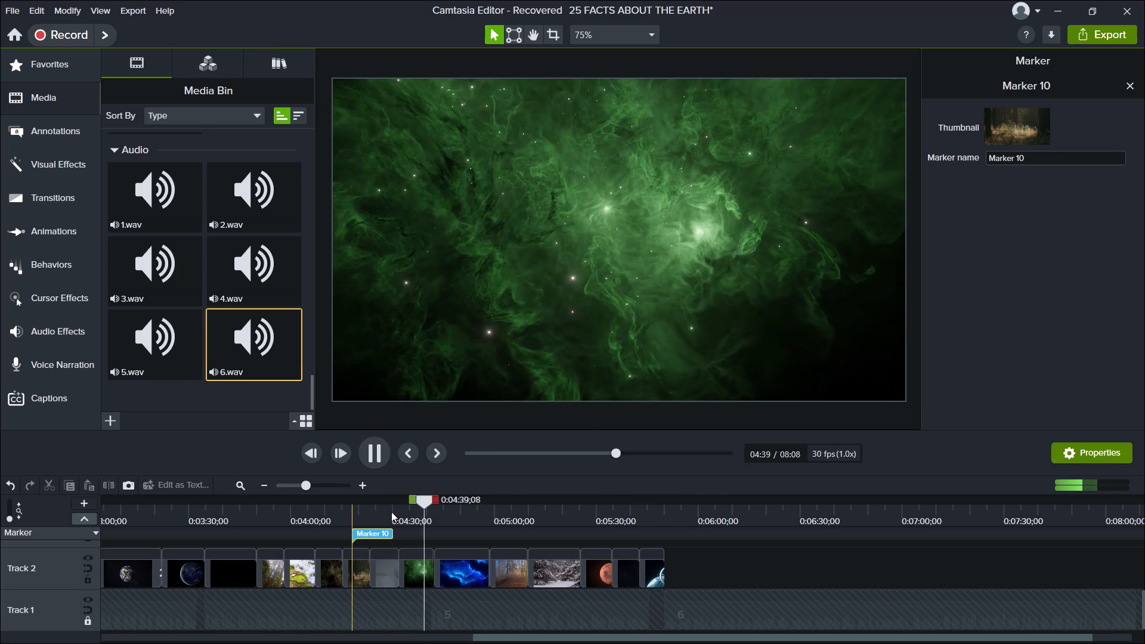
{"action": "left_click", "coordinate": [379, 525]}
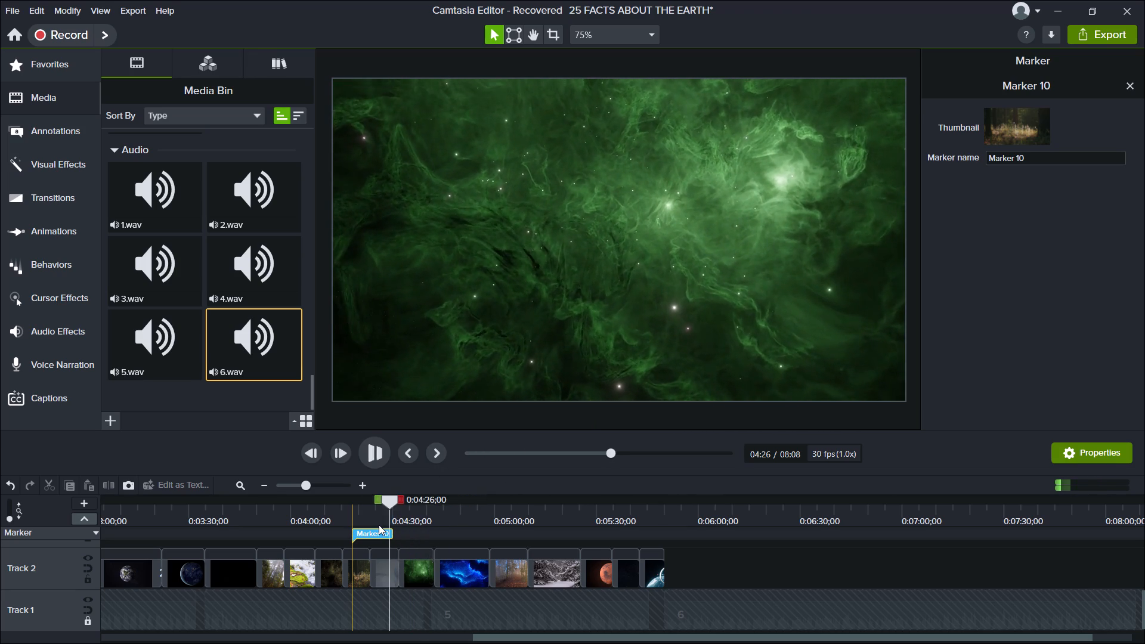
{"action": "left_click", "coordinate": [373, 453]}
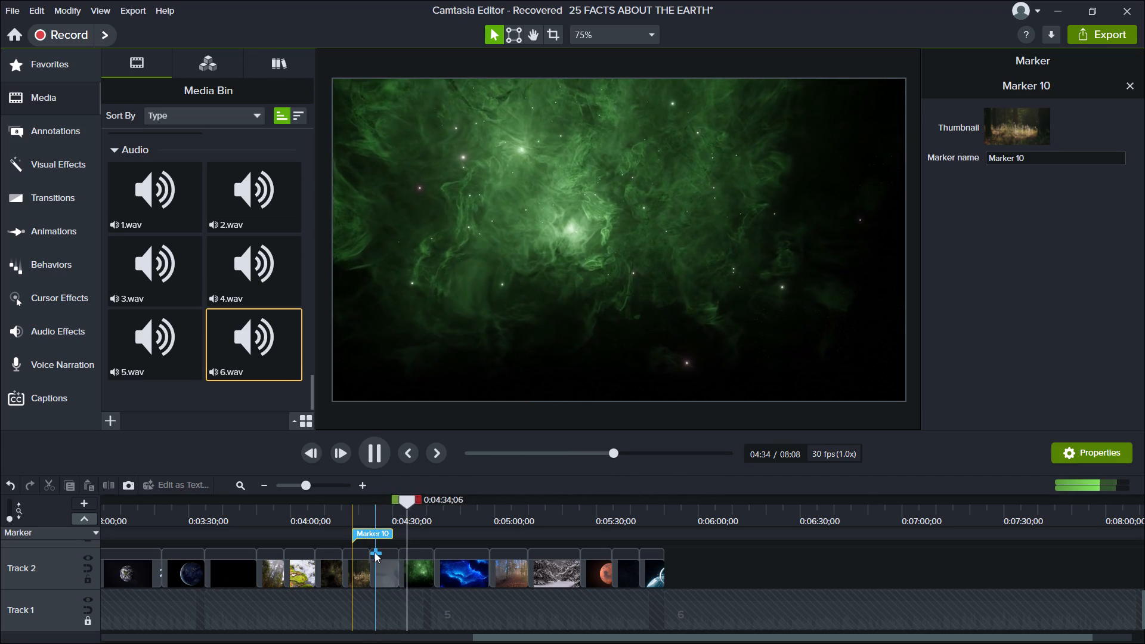
Add a media marker to the globe and clock clip on Track 2 at about 0:04:24.
{"action": "left_click", "coordinate": [375, 552]}
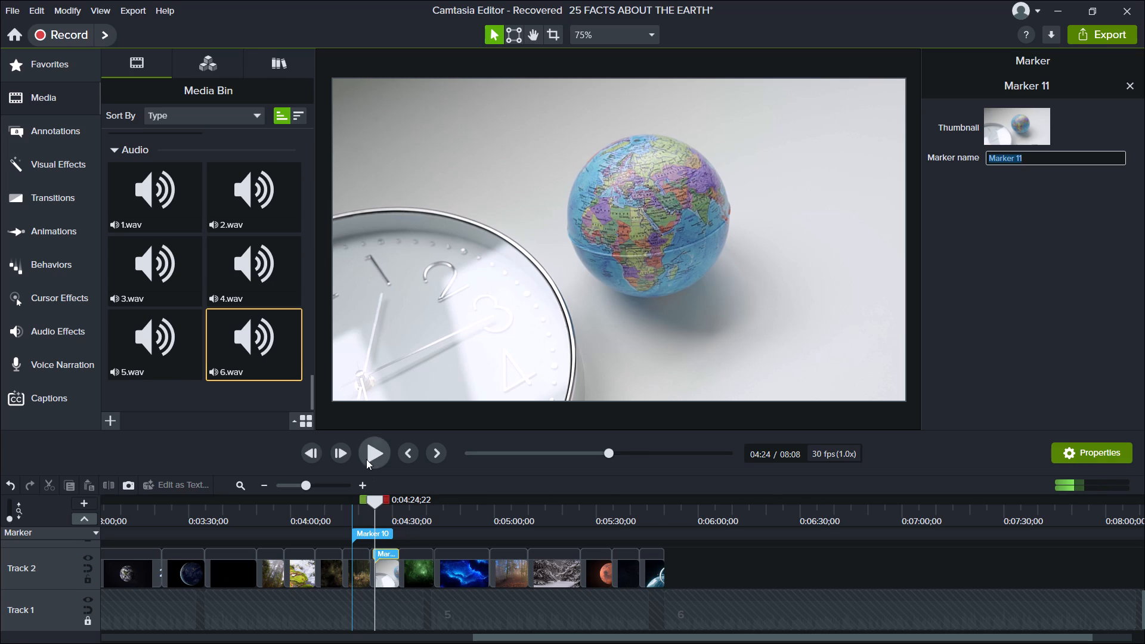
Play the timeline from about 0:04:24 and again from 0:04:39 to review the nebula and misty forest clips against the narration.
{"action": "left_click", "coordinate": [367, 459]}
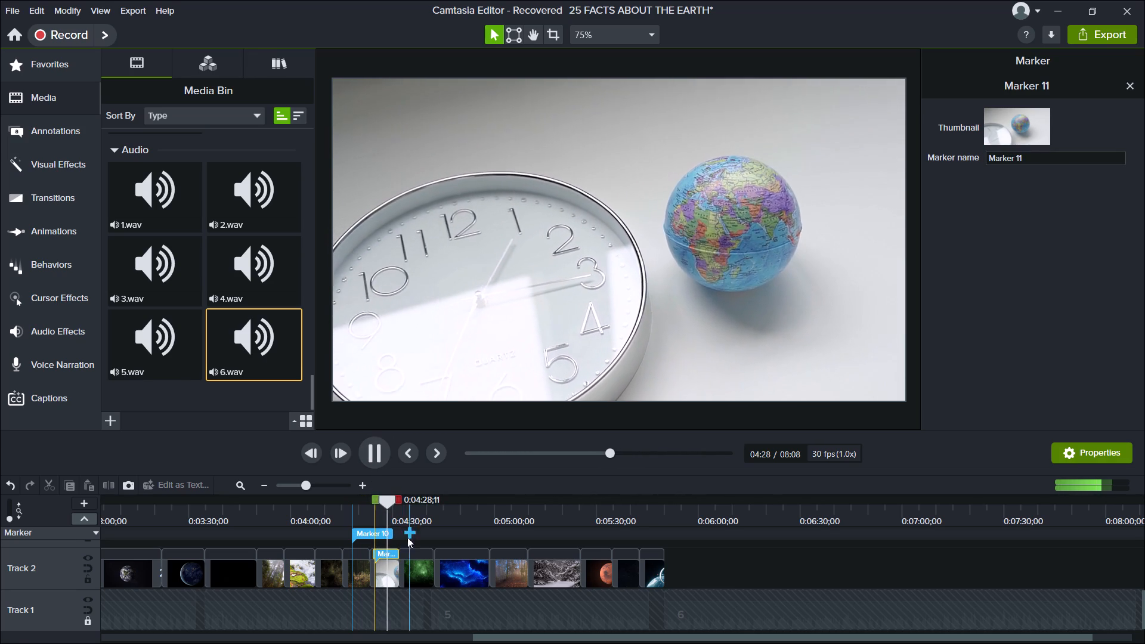
{"action": "left_click", "coordinate": [423, 523]}
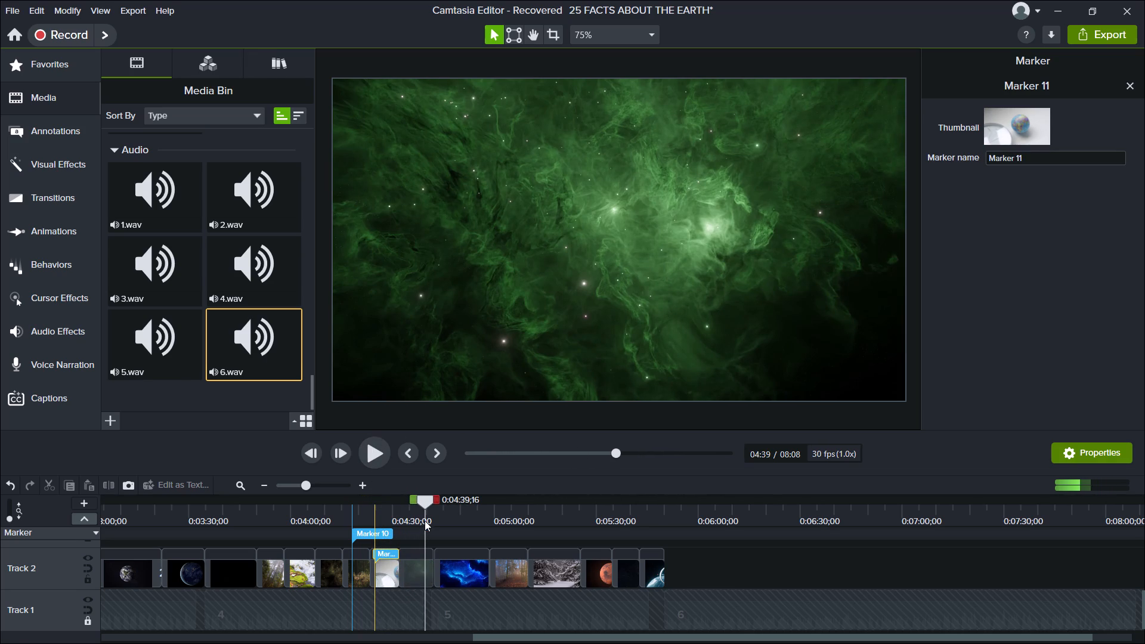
{"action": "left_click", "coordinate": [363, 445]}
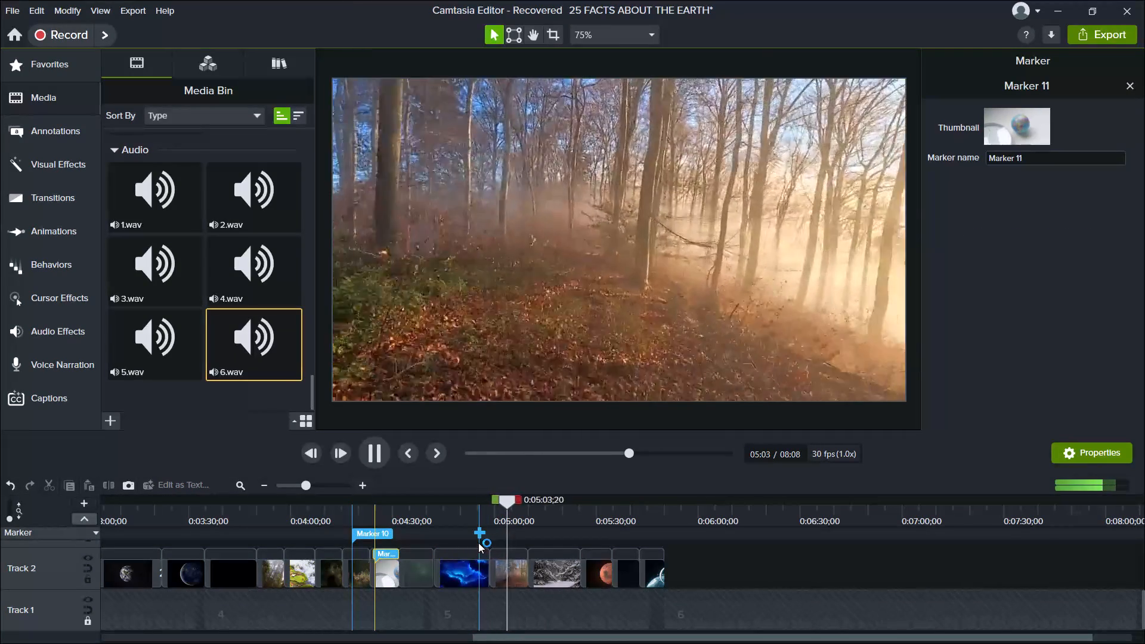
Add a timeline marker at about 0:04:55, over the blue nebula clip, and name it STORMS.
{"action": "left_click", "coordinate": [478, 538]}
{"action": "right_click", "coordinate": [488, 530]}
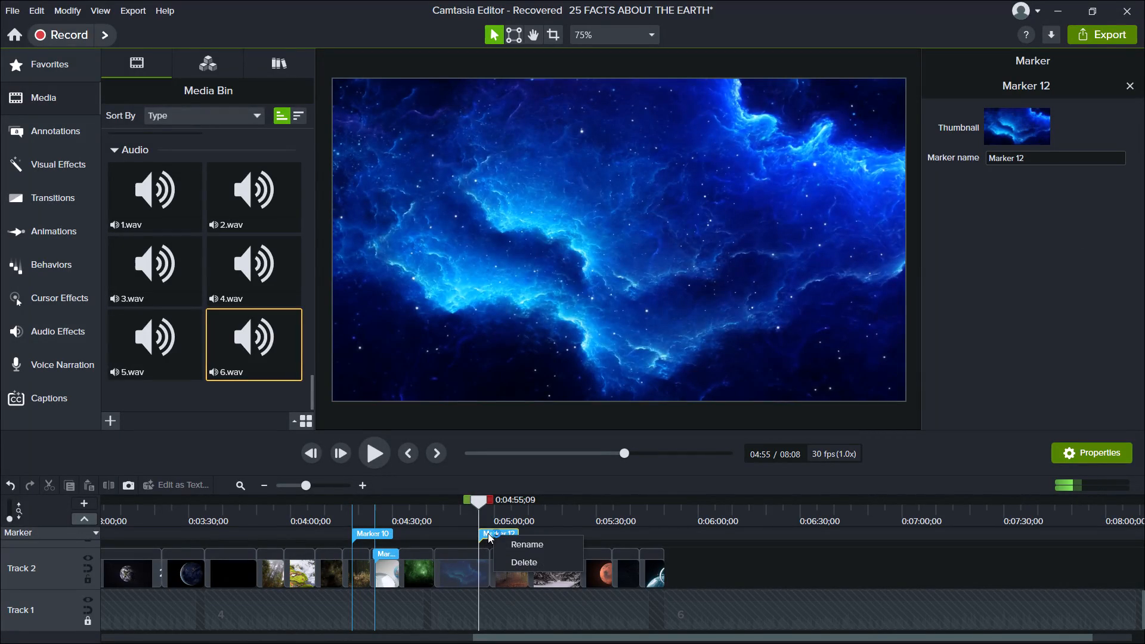
{"action": "left_click", "coordinate": [499, 544]}
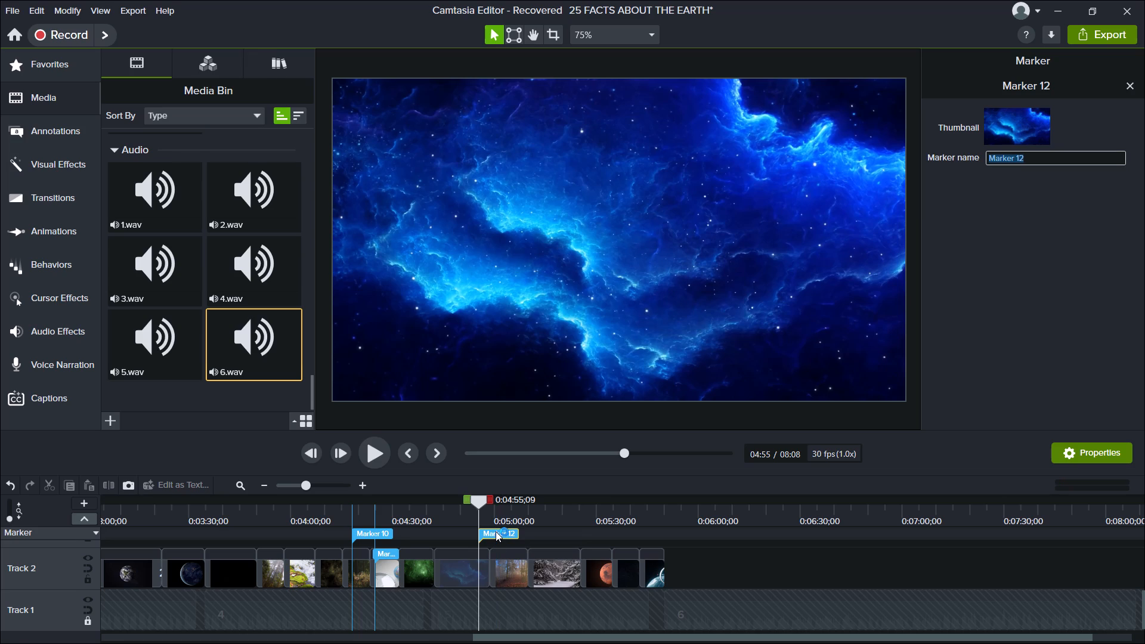
{"action": "type", "text": "ST"}
{"action": "key", "text": "i"}
{"action": "key", "text": "r"}
{"action": "key", "text": "BackSpace"}
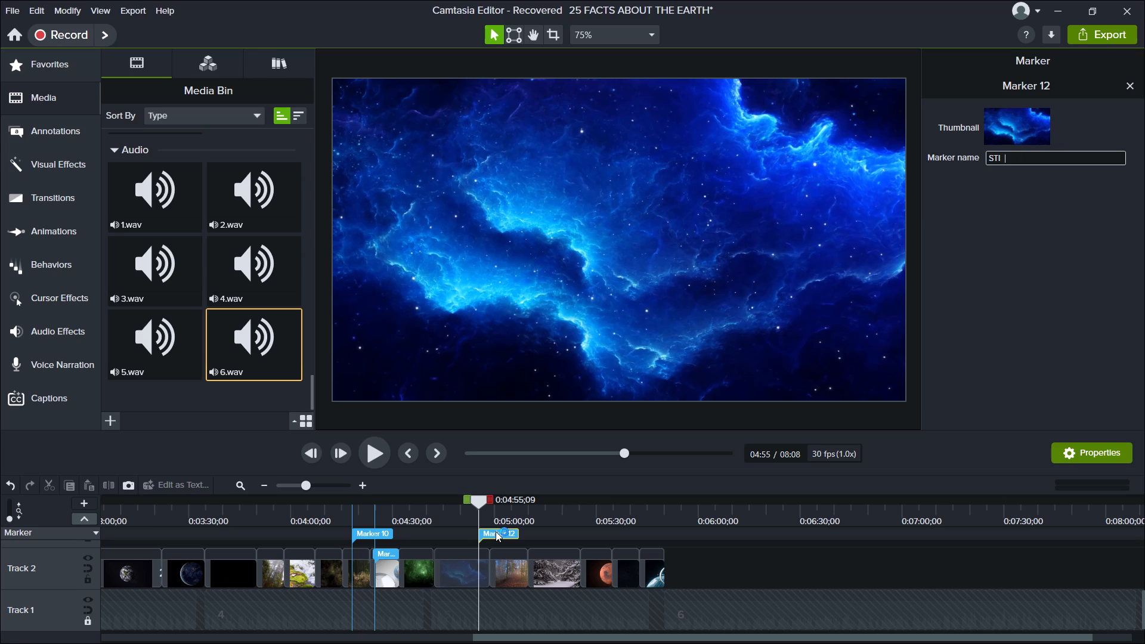
{"action": "key", "text": "BackSpace"}
{"action": "key", "text": "BackSpace"}
{"action": "key", "text": "t"}
{"action": "key", "text": "o"}
{"action": "key", "text": "r"}
{"action": "type", "text": ",MS"}
{"action": "key", "text": "Return"}
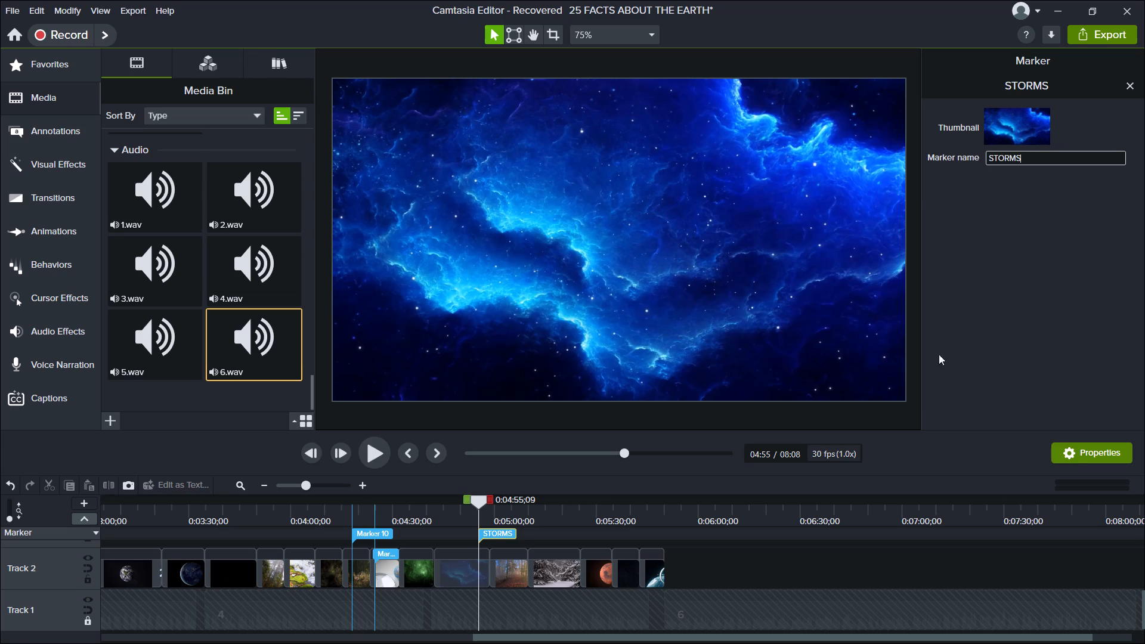
{"action": "left_click", "coordinate": [1055, 323]}
Play on from the STORMS marker and add a media marker named SUN to the misty forest clip at about 0:05:06.
{"action": "left_click", "coordinate": [379, 456]}
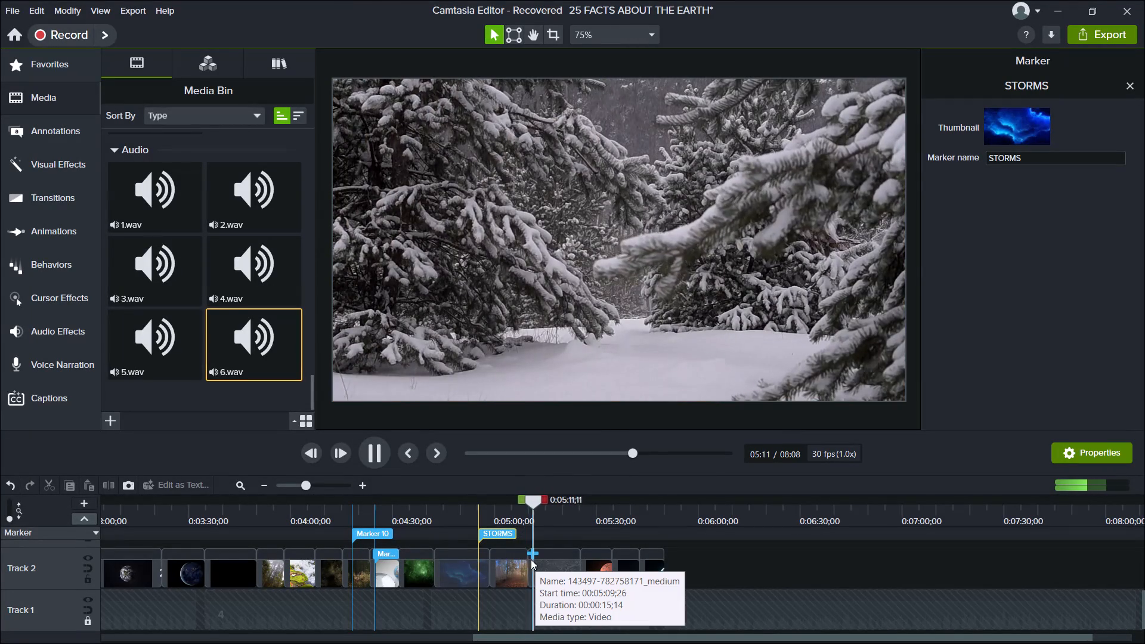
{"action": "left_click", "coordinate": [517, 555]}
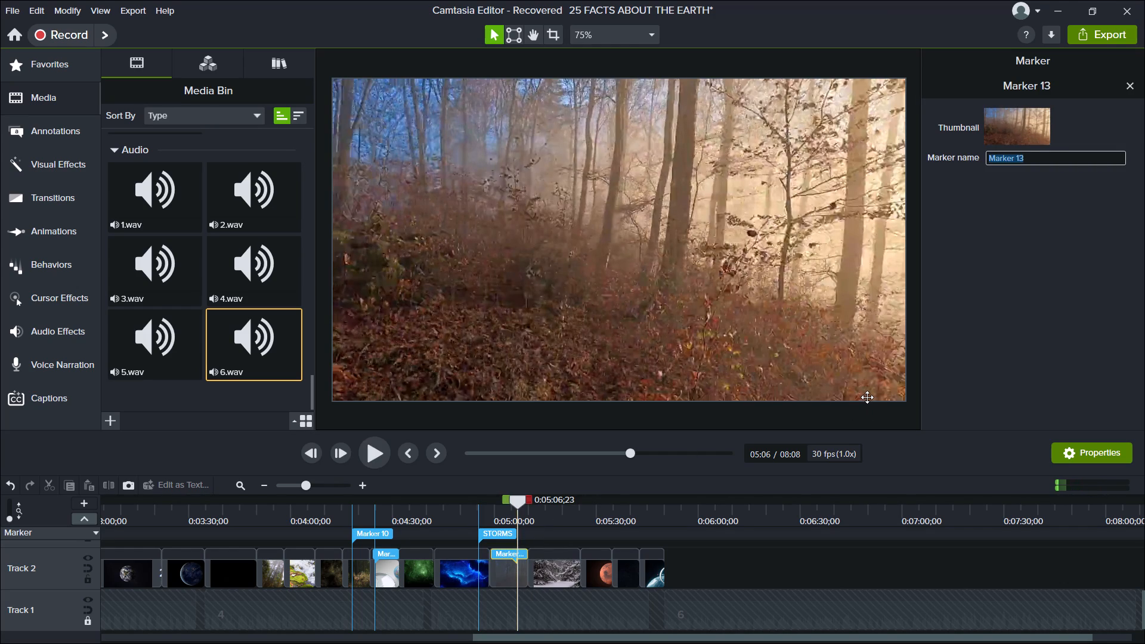
{"action": "key", "text": "s"}
{"action": "key", "text": "u"}
{"action": "key", "text": "n"}
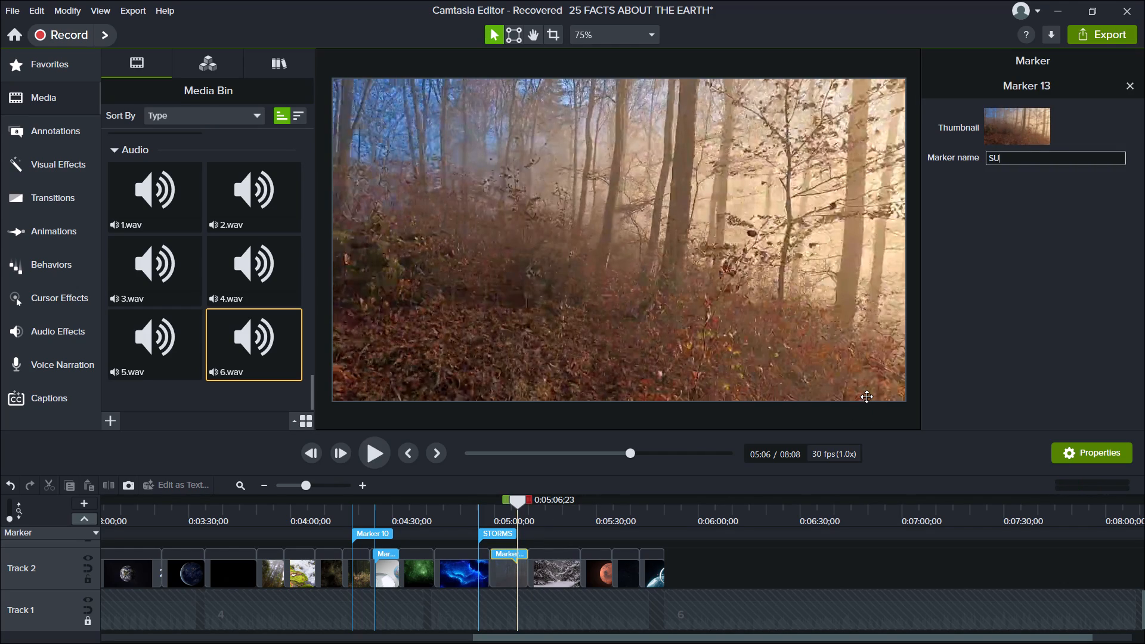
{"action": "key", "text": "Return"}
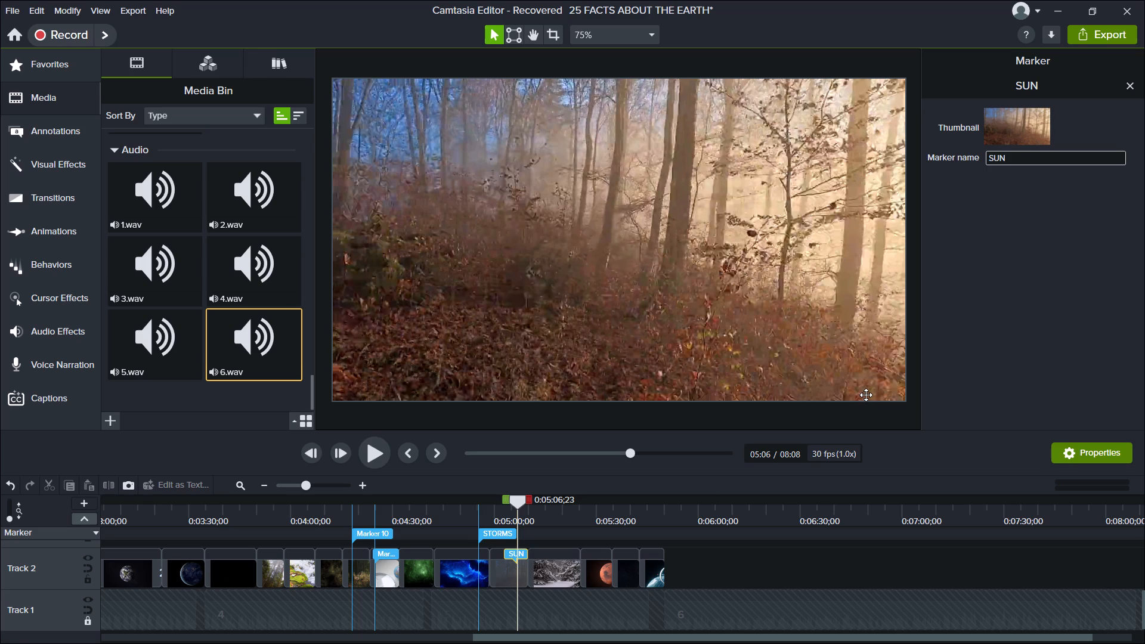
{"action": "left_click", "coordinate": [893, 252]}
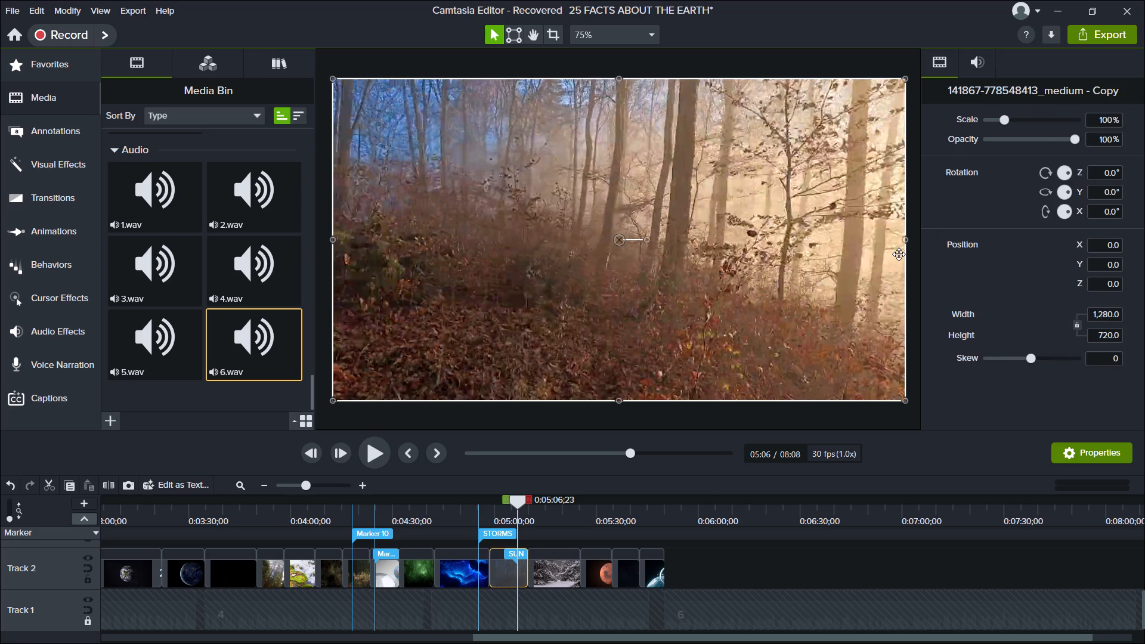
Play the timeline from about 0:05:06 past the end of the Track 2 footage to review it against the narration.
{"action": "left_click", "coordinate": [383, 454]}
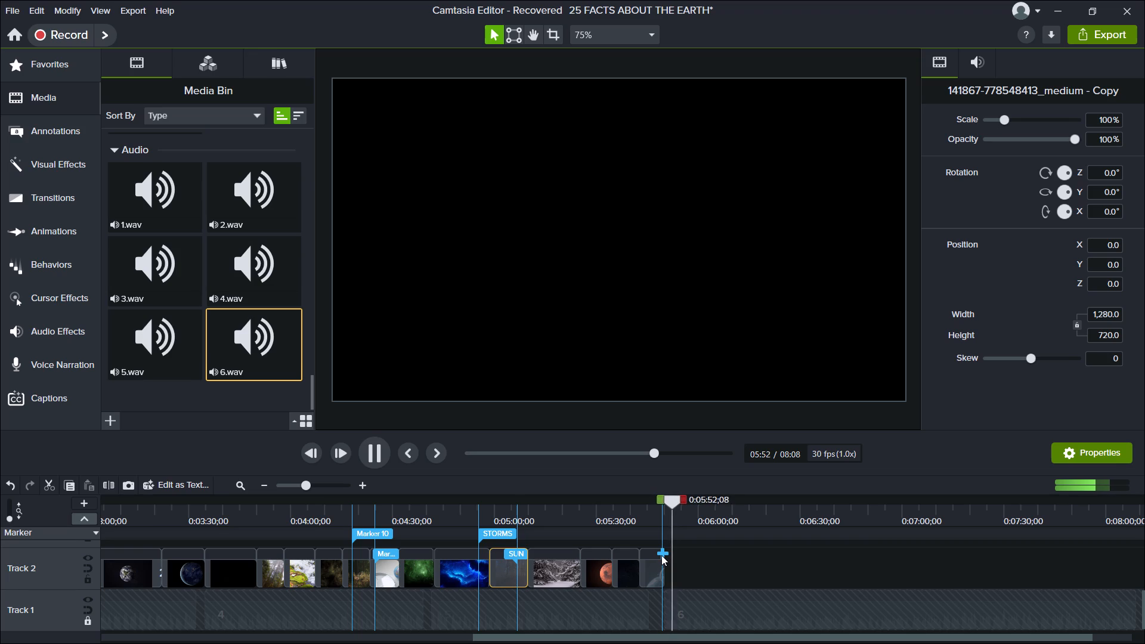
Unlock Track 1 and delete narration clip 6 from it.
{"action": "left_click", "coordinate": [700, 612]}
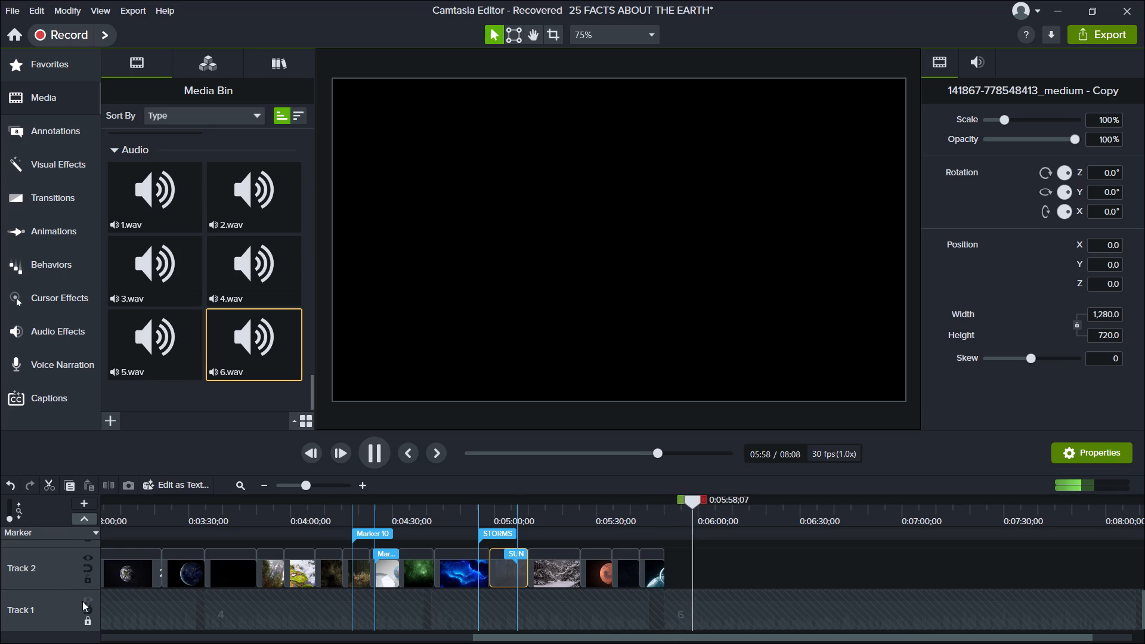
{"action": "left_click", "coordinate": [86, 616]}
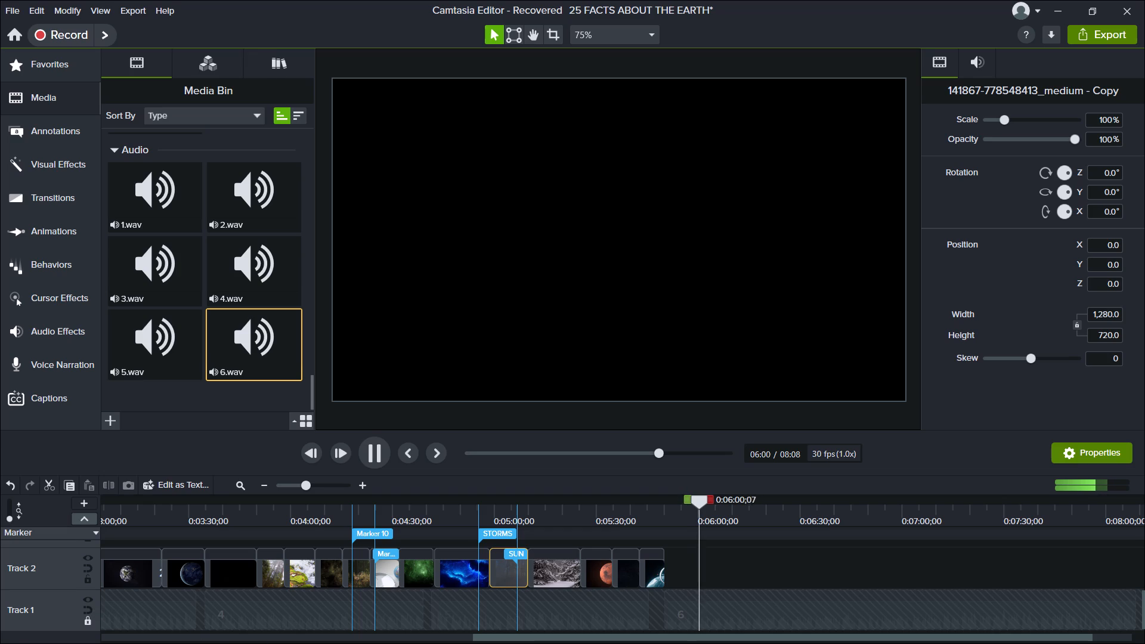
{"action": "left_click", "coordinate": [85, 618]}
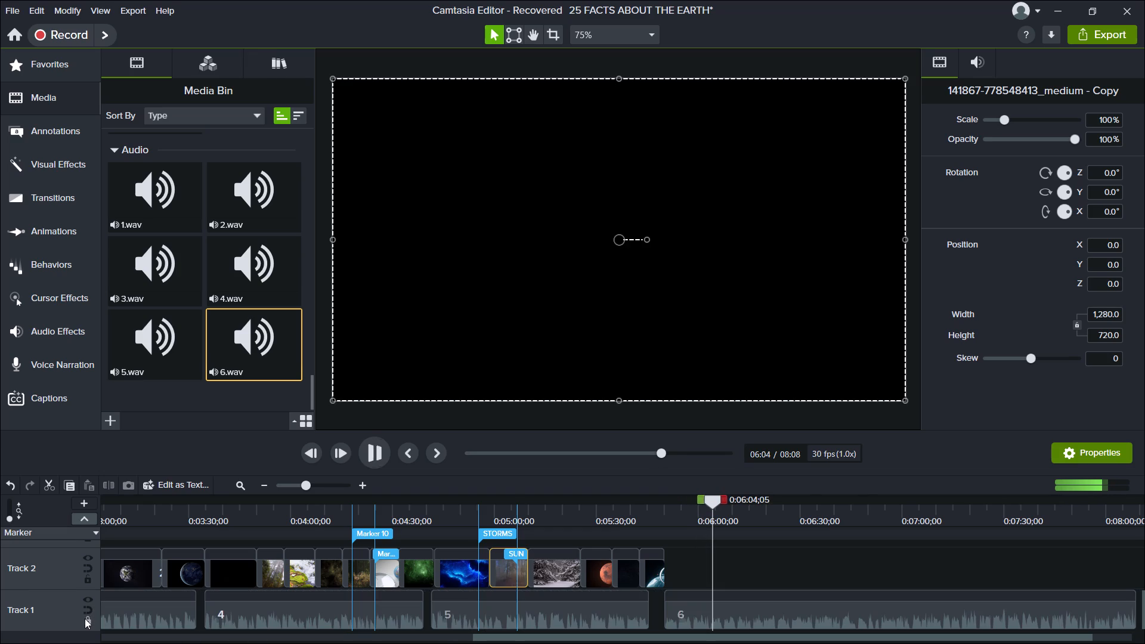
{"action": "left_click", "coordinate": [700, 614]}
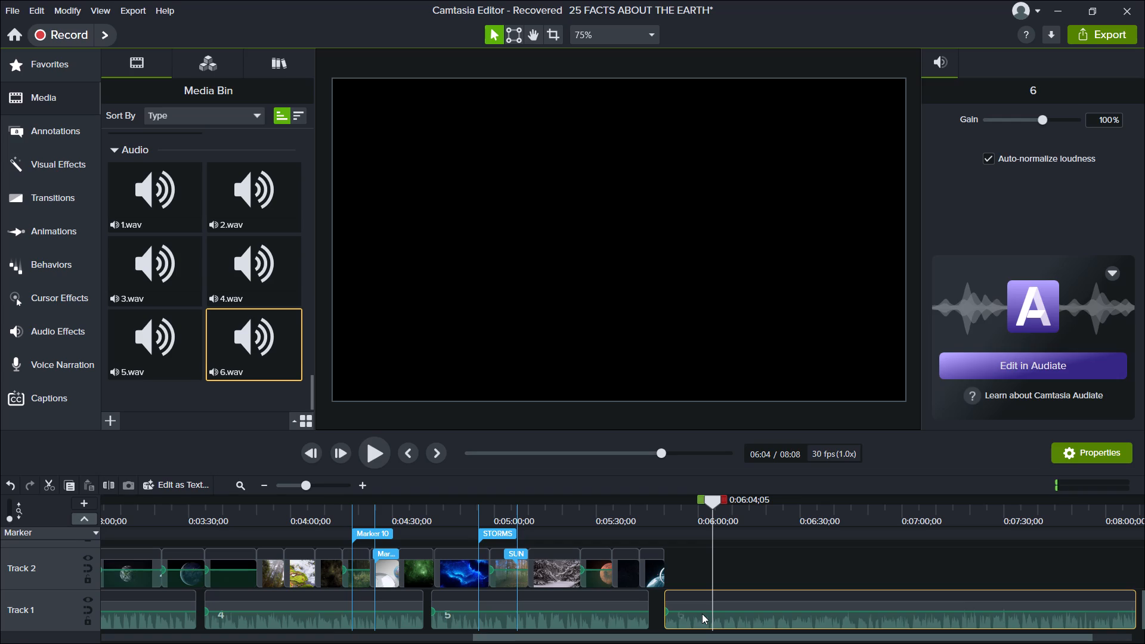
{"action": "key", "text": "BackSpace"}
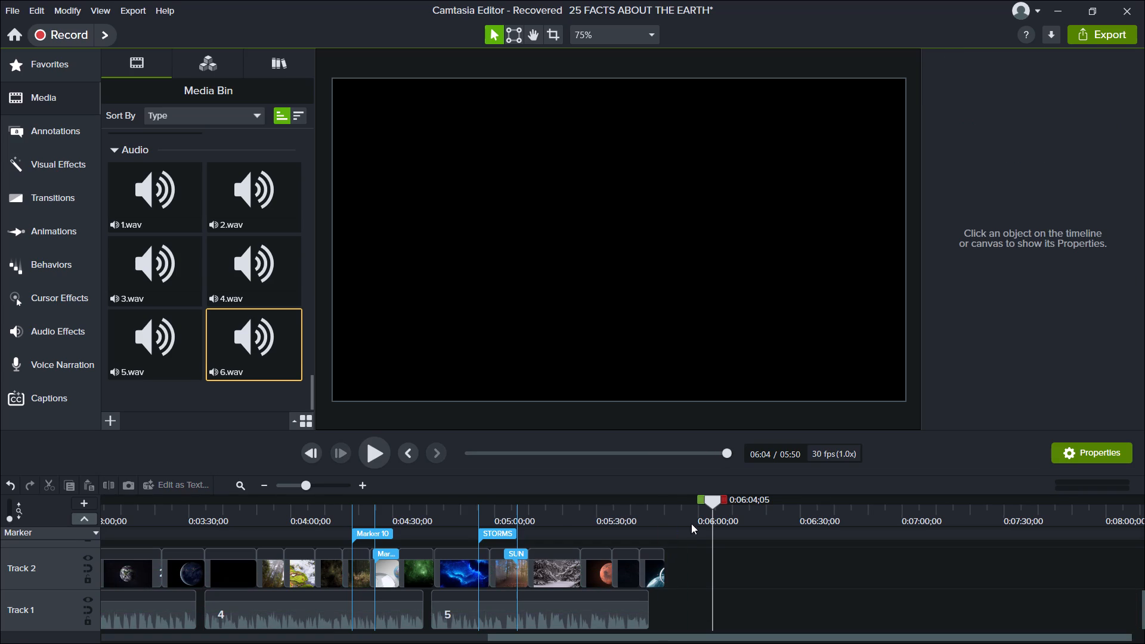
Move the playhead to about 0:05:48 and start a media import, browsing from the EARTH folder up to its parent New folder.
{"action": "left_click_drag", "start_coordinate": [708, 499], "coordinate": [654, 497]}
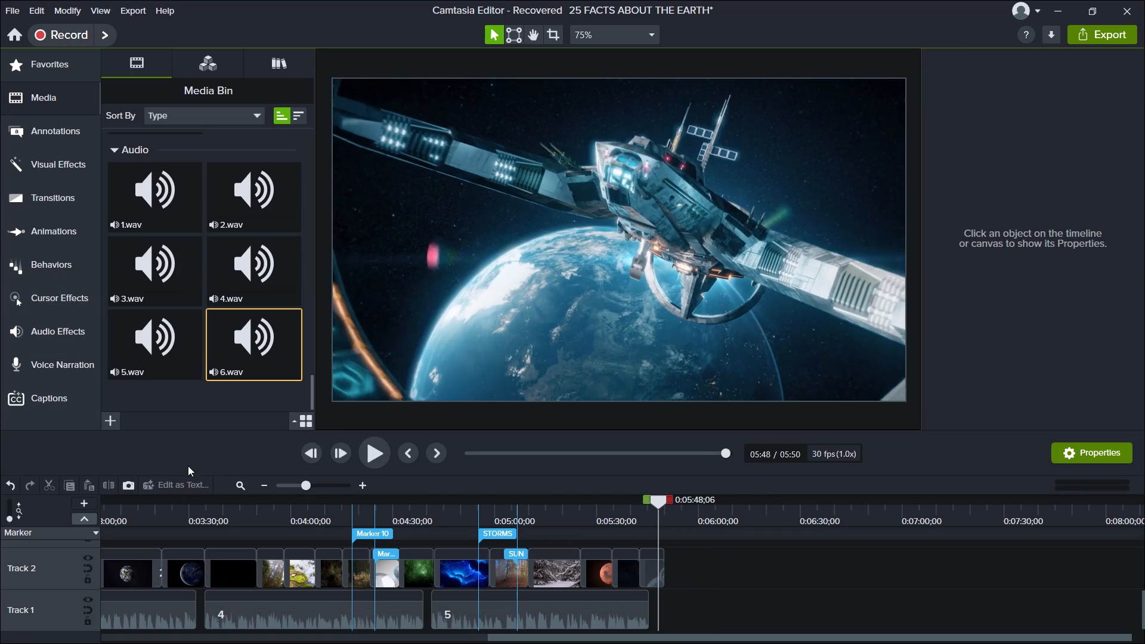
{"action": "left_click", "coordinate": [116, 419]}
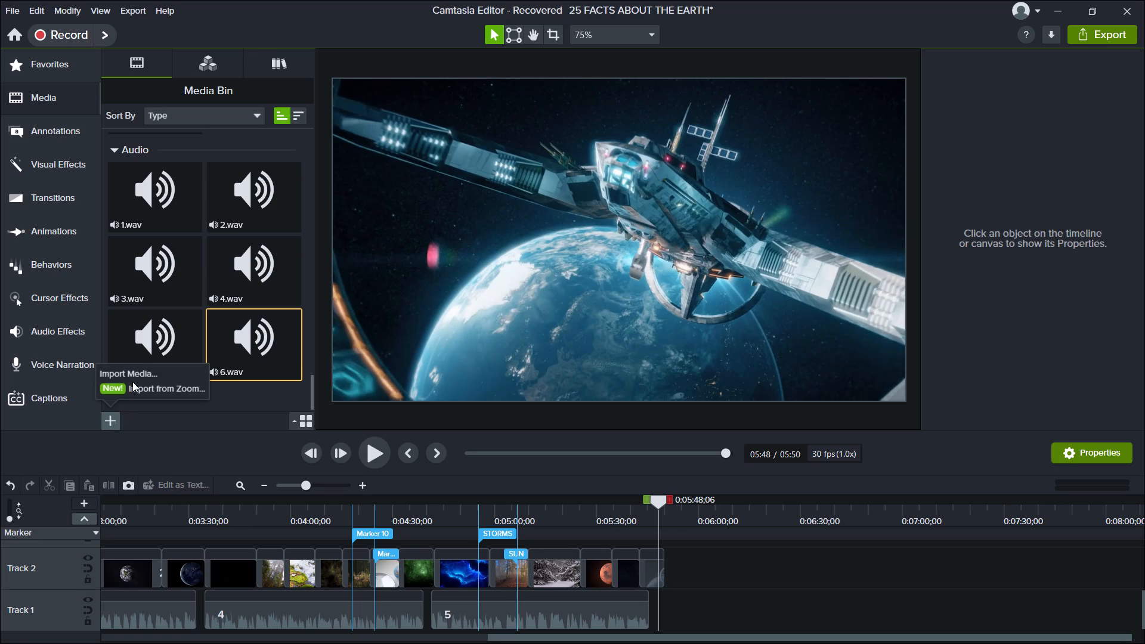
{"action": "left_click", "coordinate": [135, 374]}
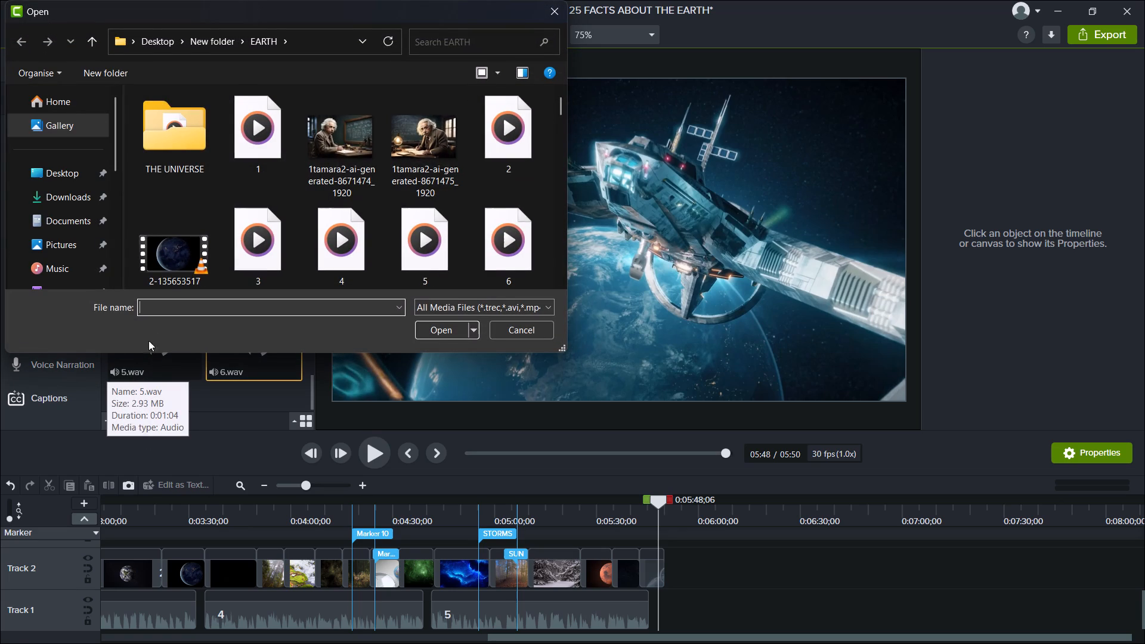
{"action": "scroll", "coordinate": [308, 246], "scroll_direction": "down", "scroll_amount": 4}
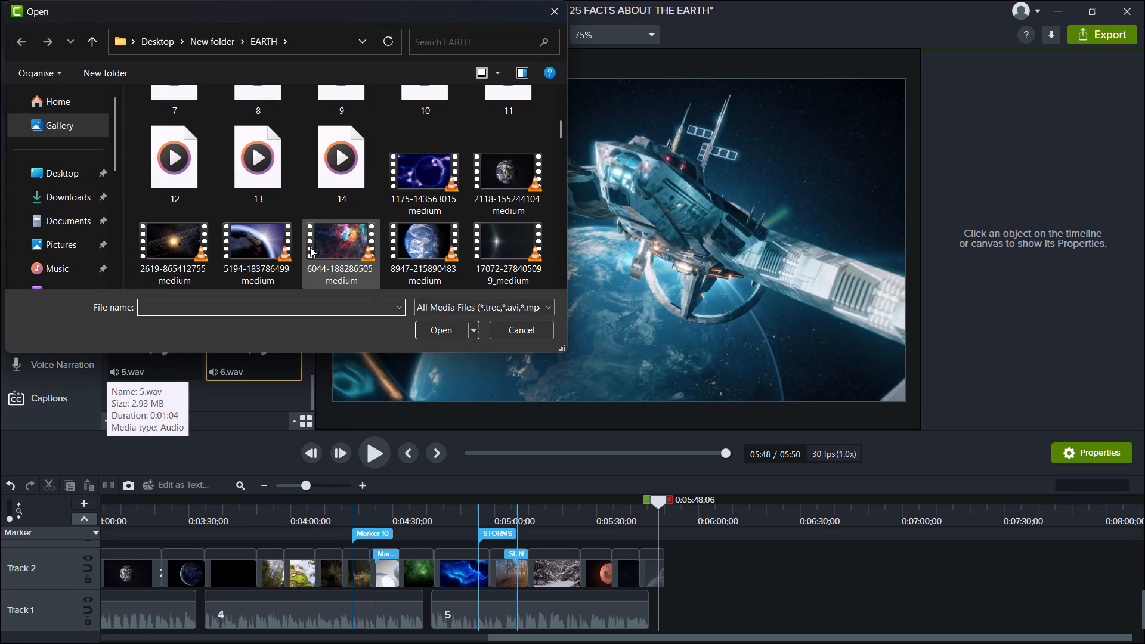
{"action": "scroll", "coordinate": [310, 250], "scroll_direction": "up", "scroll_amount": 2}
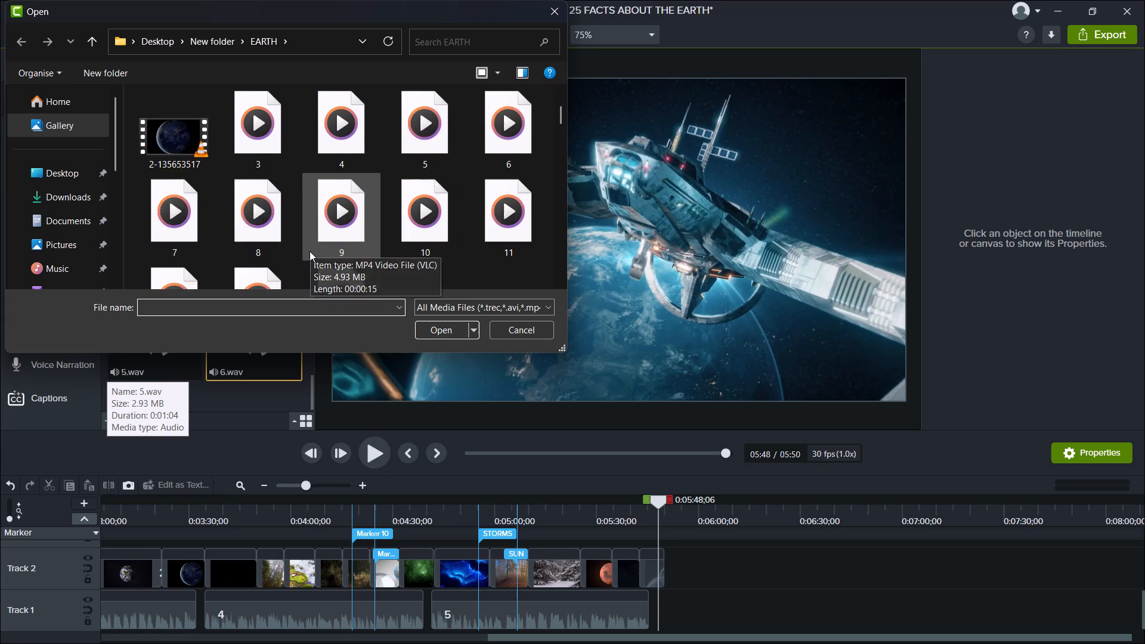
{"action": "scroll", "coordinate": [308, 252], "scroll_direction": "up", "scroll_amount": 4}
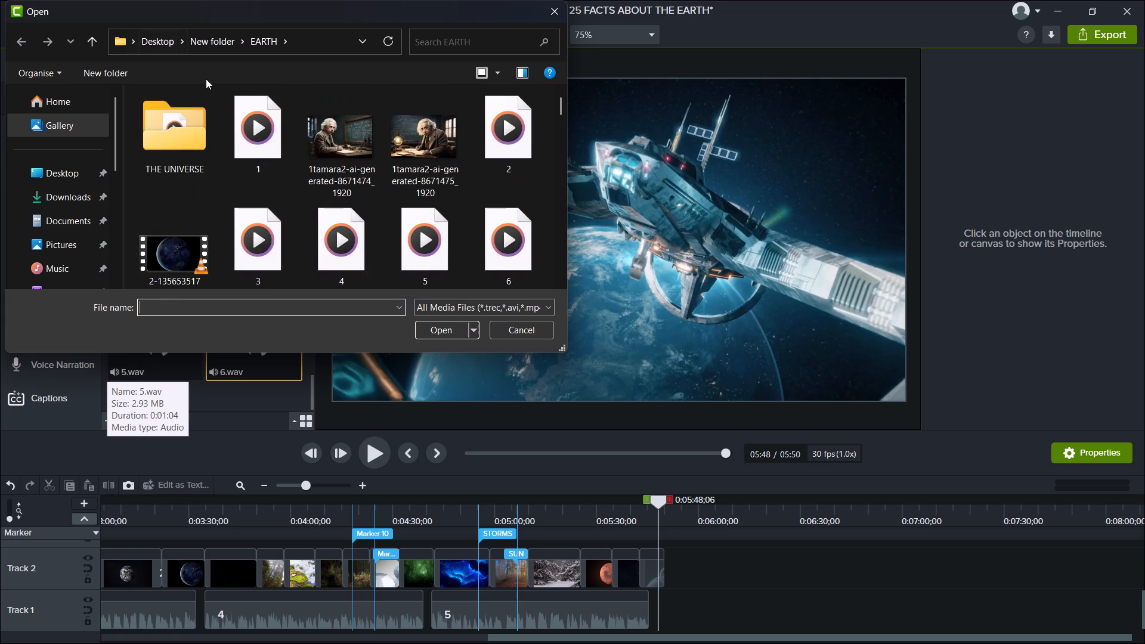
{"action": "left_click", "coordinate": [202, 48]}
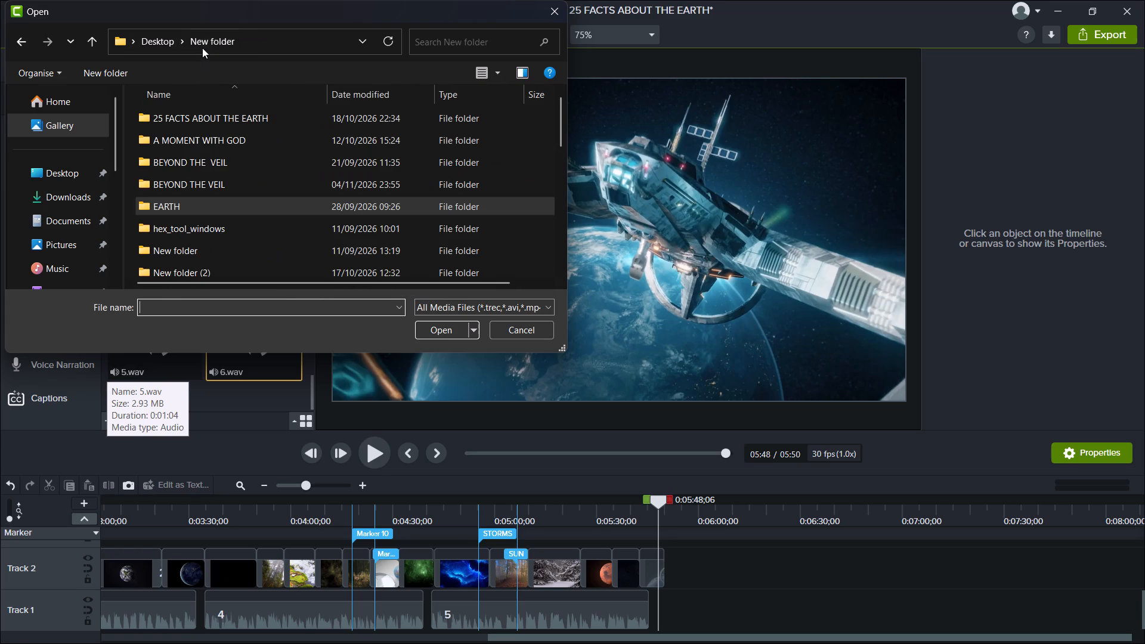
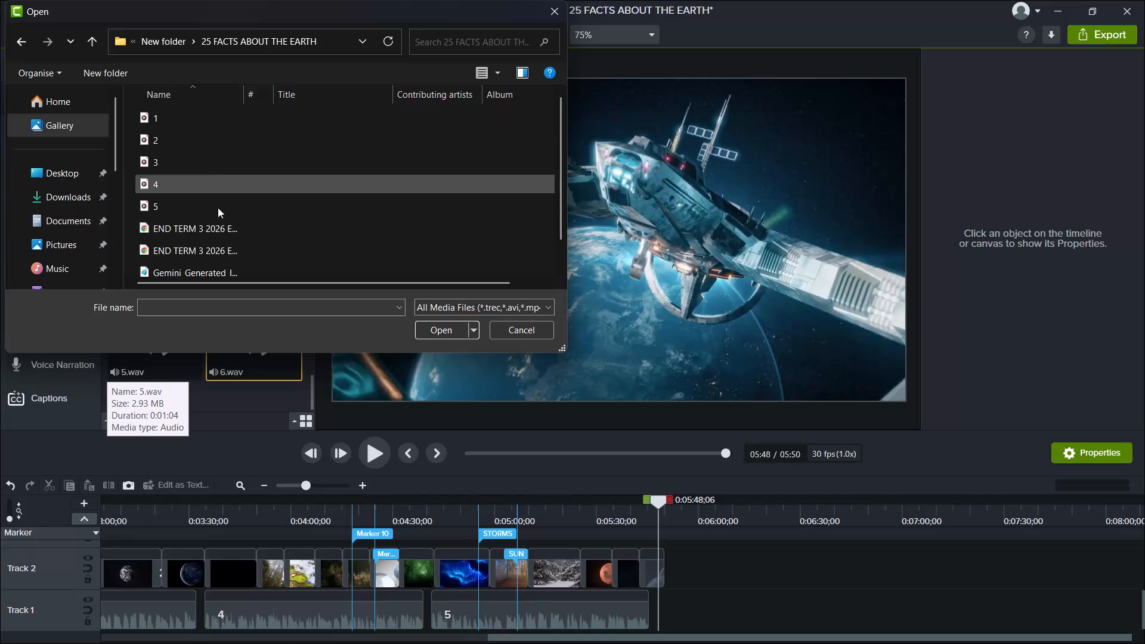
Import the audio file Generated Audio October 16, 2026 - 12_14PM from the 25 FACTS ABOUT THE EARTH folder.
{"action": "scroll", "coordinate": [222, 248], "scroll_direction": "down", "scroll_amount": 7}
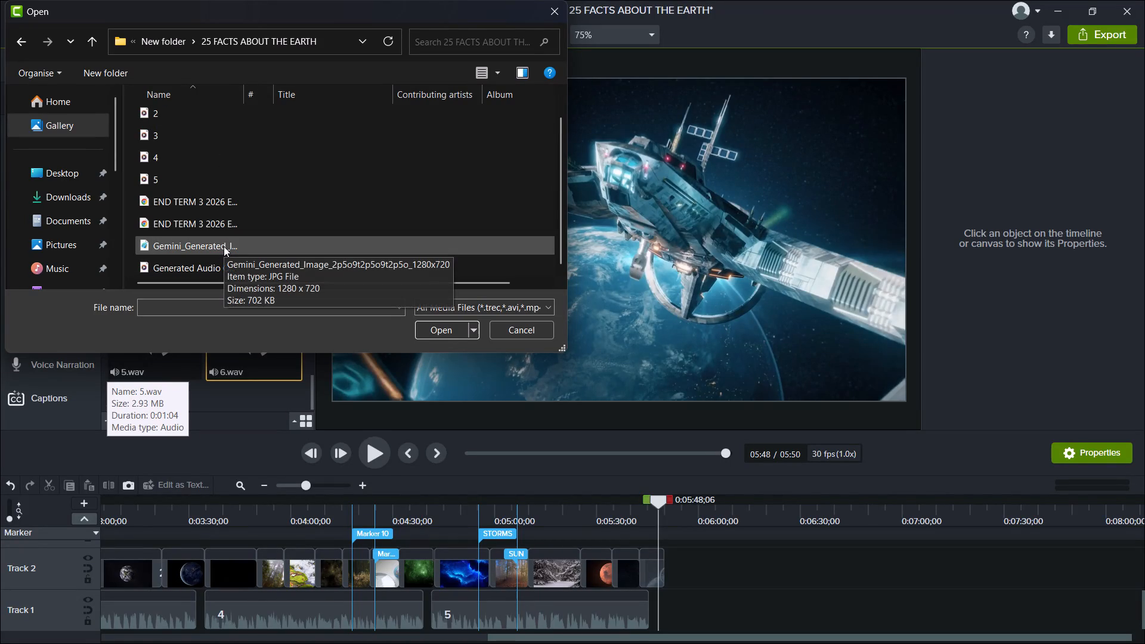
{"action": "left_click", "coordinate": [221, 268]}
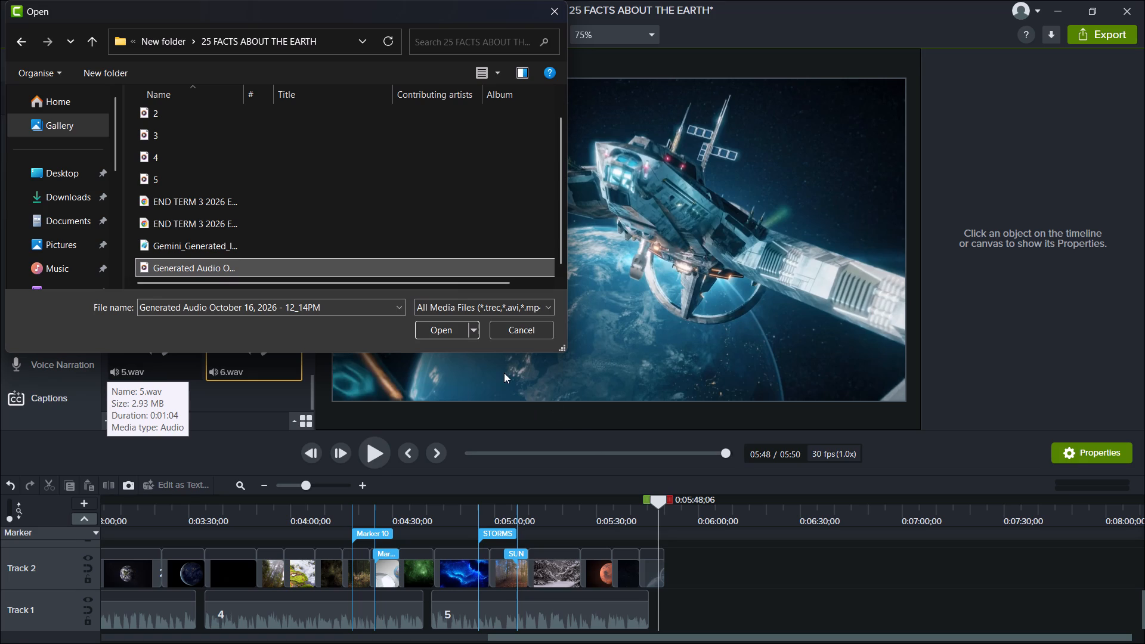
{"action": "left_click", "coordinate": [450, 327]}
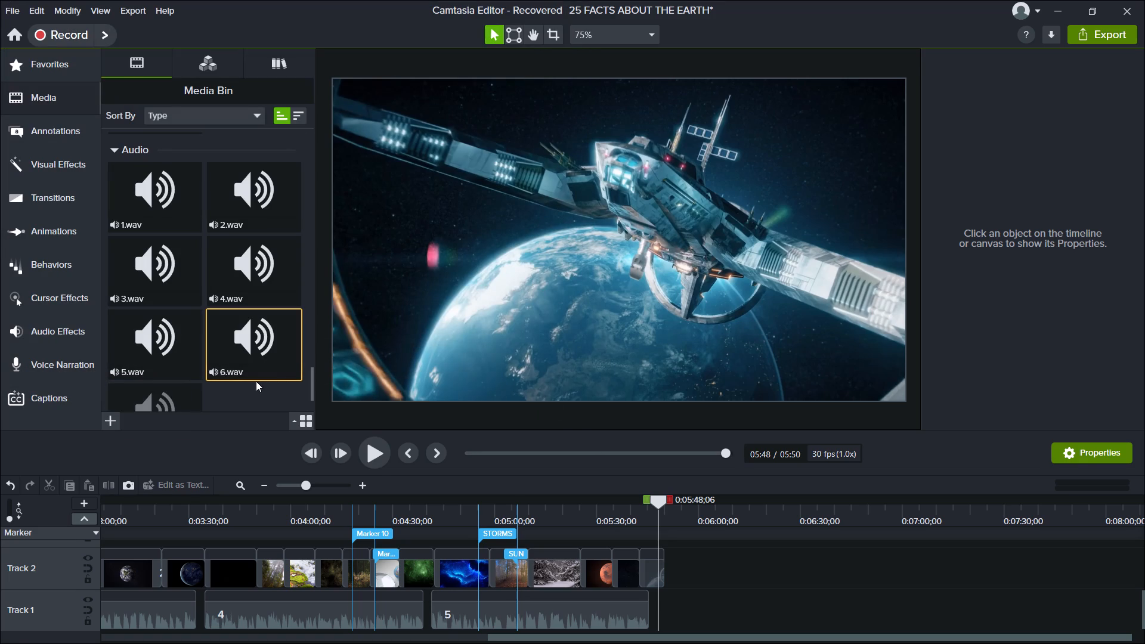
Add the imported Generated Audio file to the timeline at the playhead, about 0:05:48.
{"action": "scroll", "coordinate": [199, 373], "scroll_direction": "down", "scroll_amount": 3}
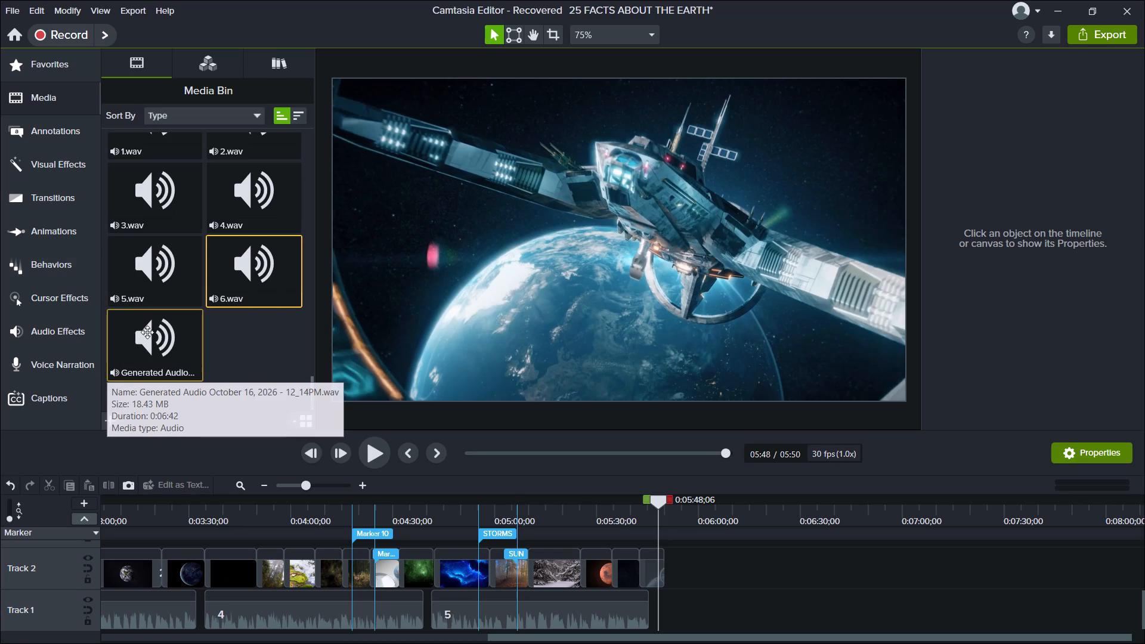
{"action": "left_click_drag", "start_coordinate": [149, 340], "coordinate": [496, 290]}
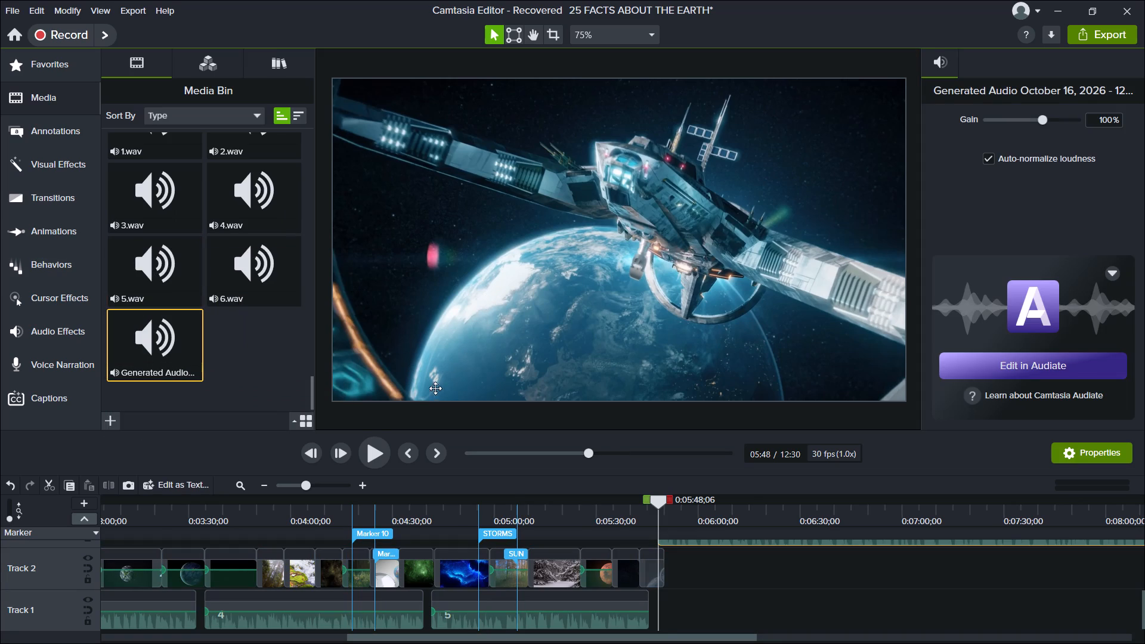
Play the added audio on the timeline from about 0:05:48 and preview its file from the media bin.
{"action": "left_click", "coordinate": [377, 458]}
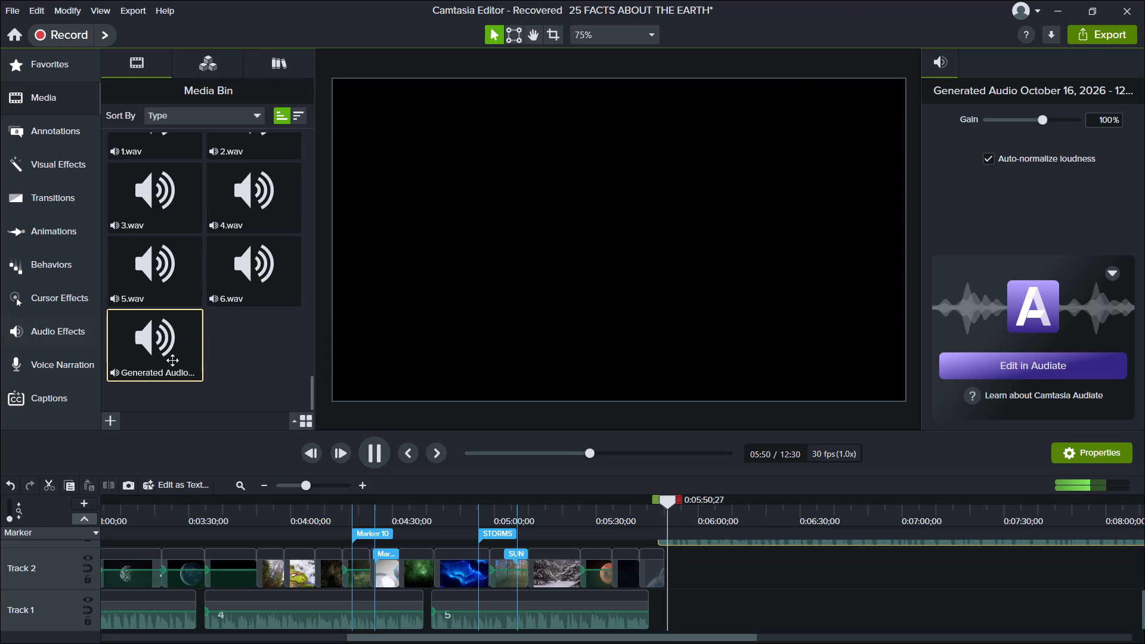
{"action": "right_click", "coordinate": [172, 361]}
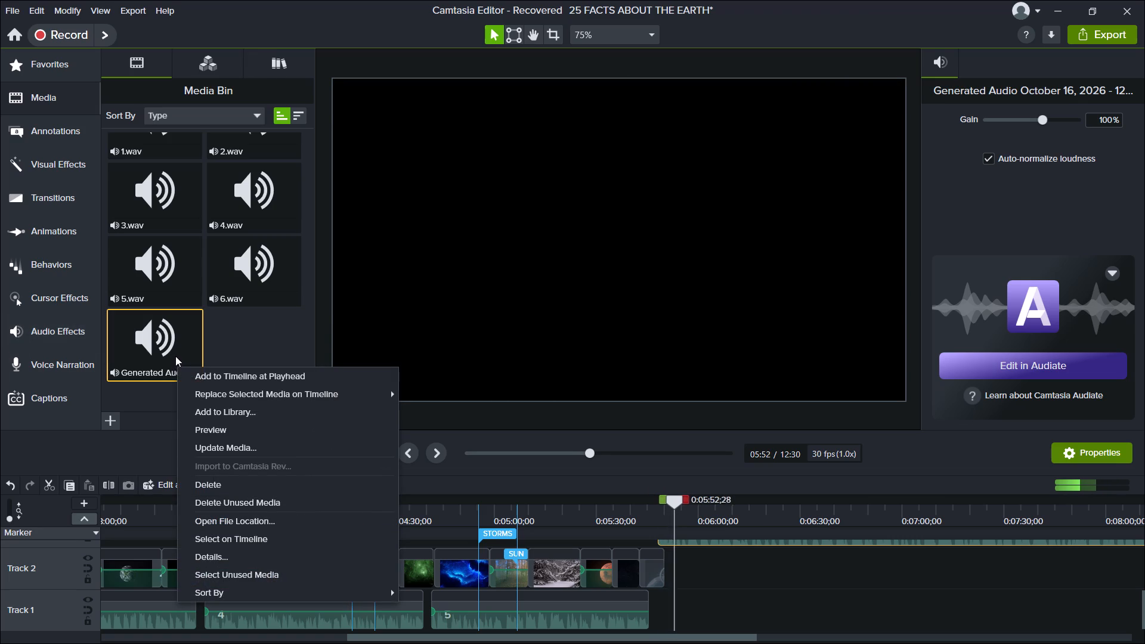
{"action": "left_click", "coordinate": [213, 424]}
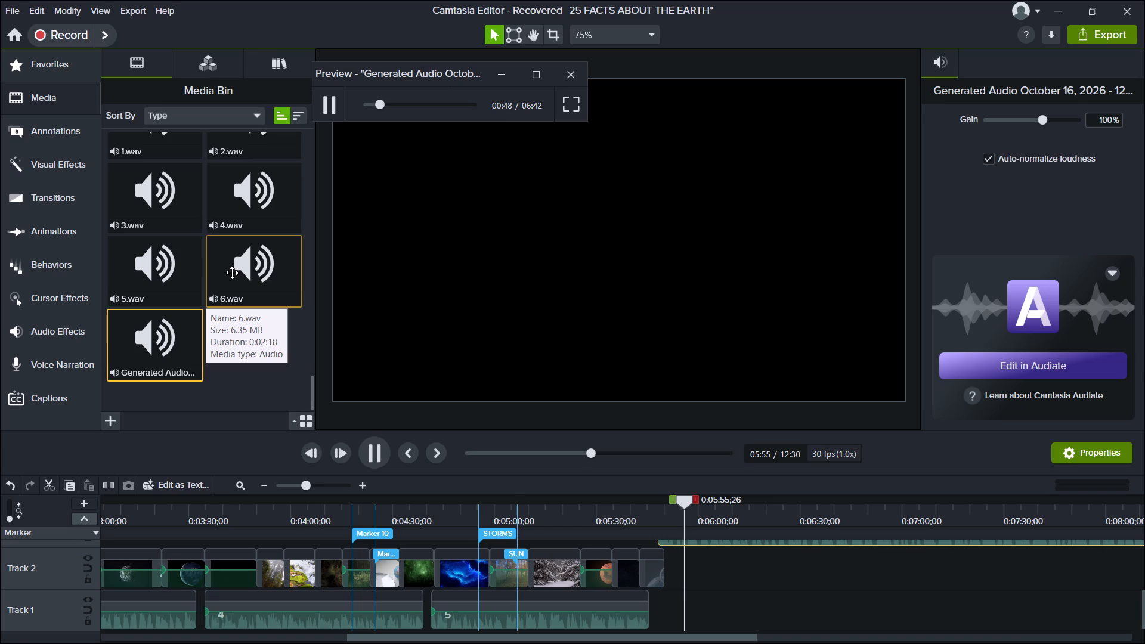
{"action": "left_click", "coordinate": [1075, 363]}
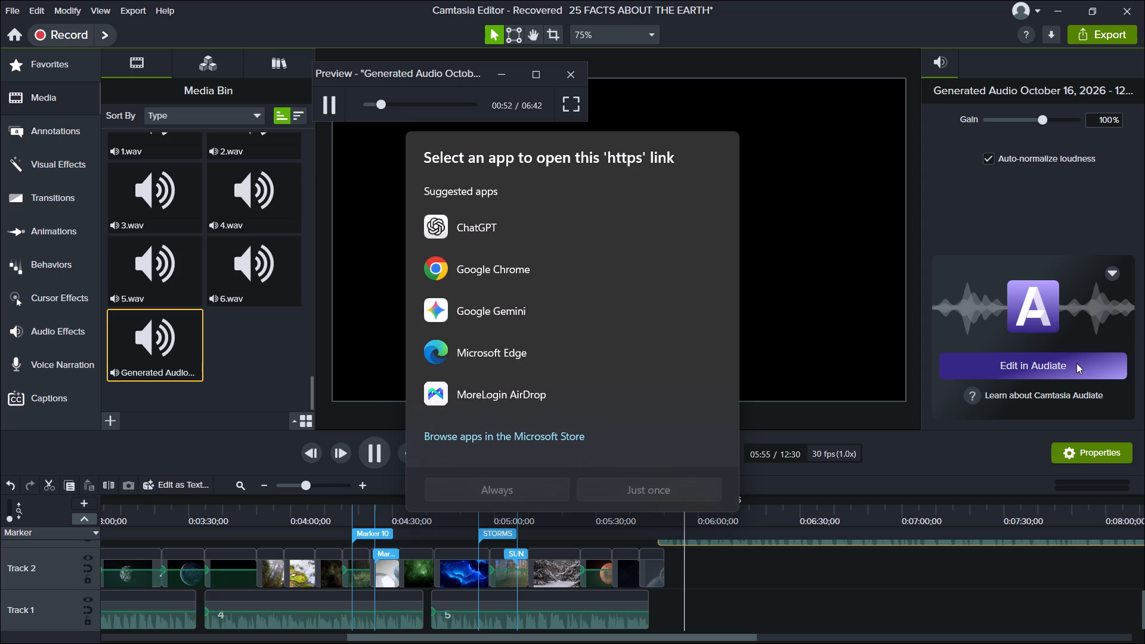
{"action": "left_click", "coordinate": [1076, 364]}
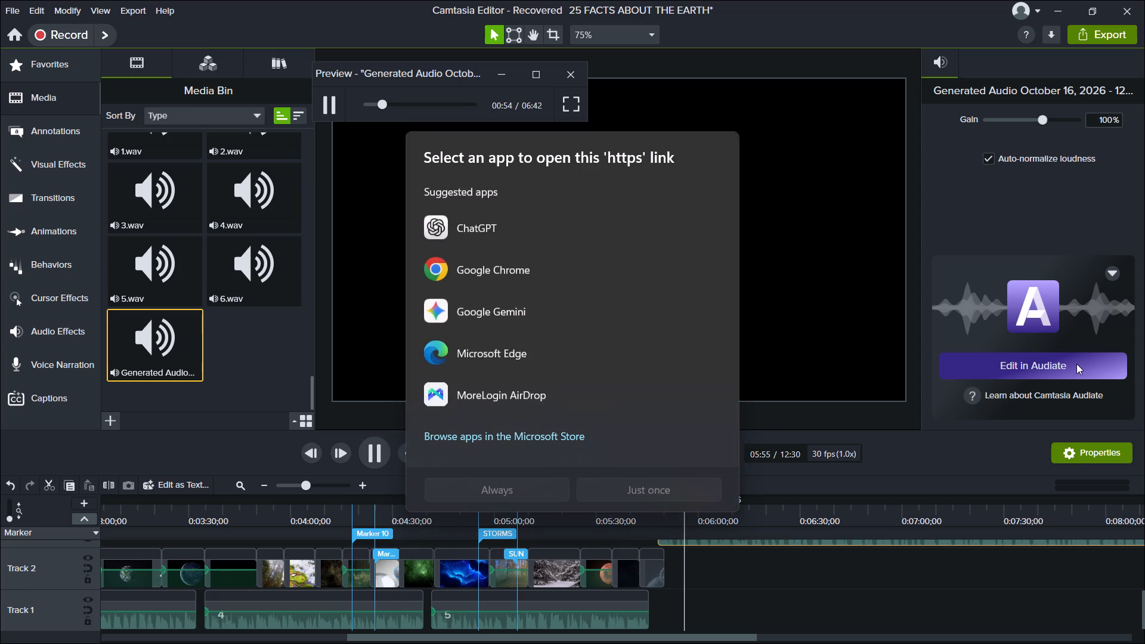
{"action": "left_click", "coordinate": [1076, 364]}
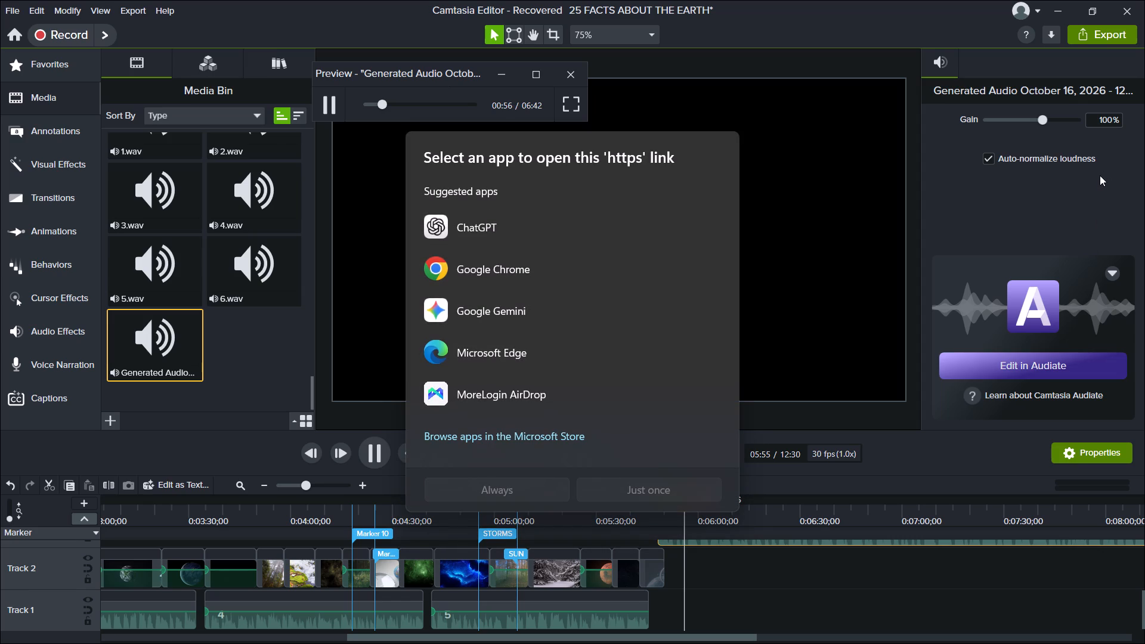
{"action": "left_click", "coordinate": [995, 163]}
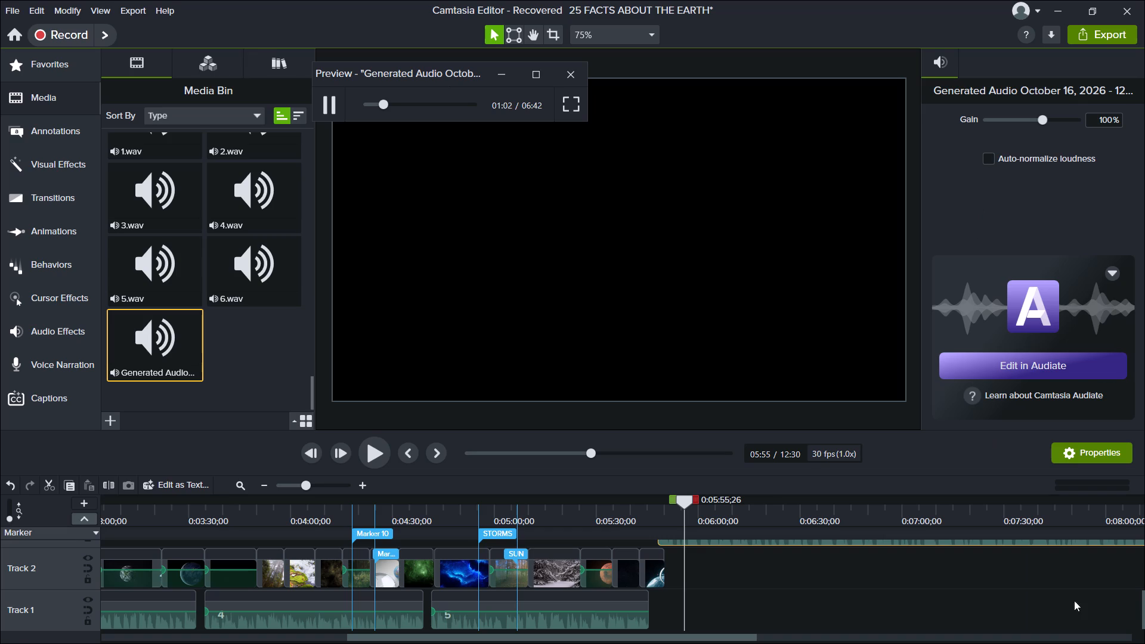
Hide the clip properties, view the audio preview full screen and maximized, and minimize the preview window.
{"action": "left_click", "coordinate": [1086, 461]}
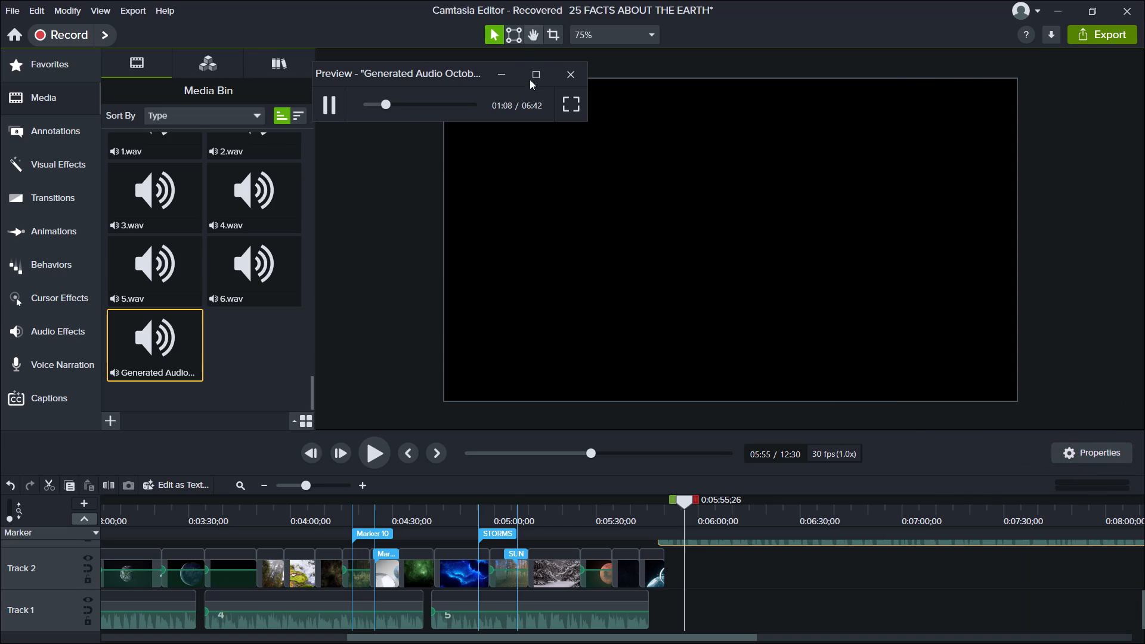
{"action": "left_click", "coordinate": [572, 105]}
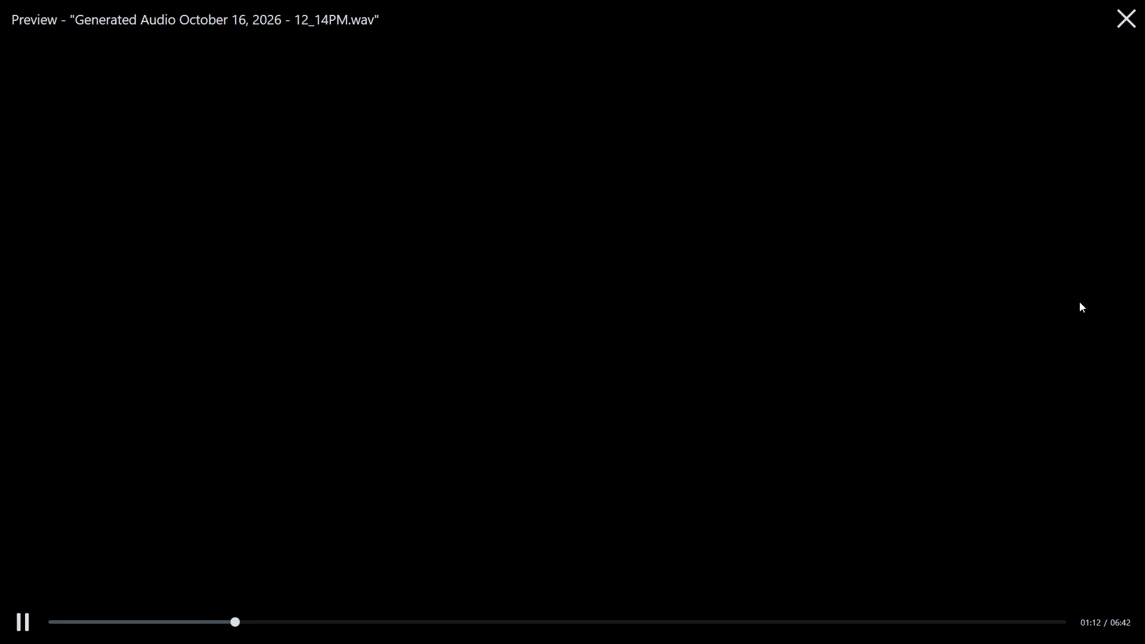
{"action": "left_click", "coordinate": [1135, 12]}
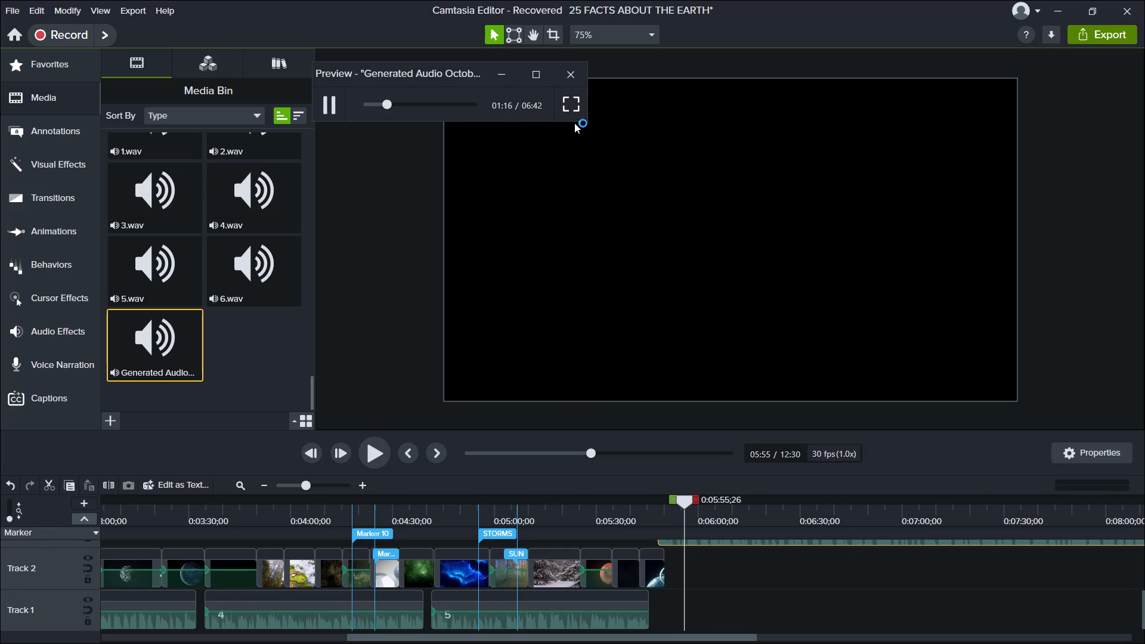
{"action": "left_click", "coordinate": [544, 83]}
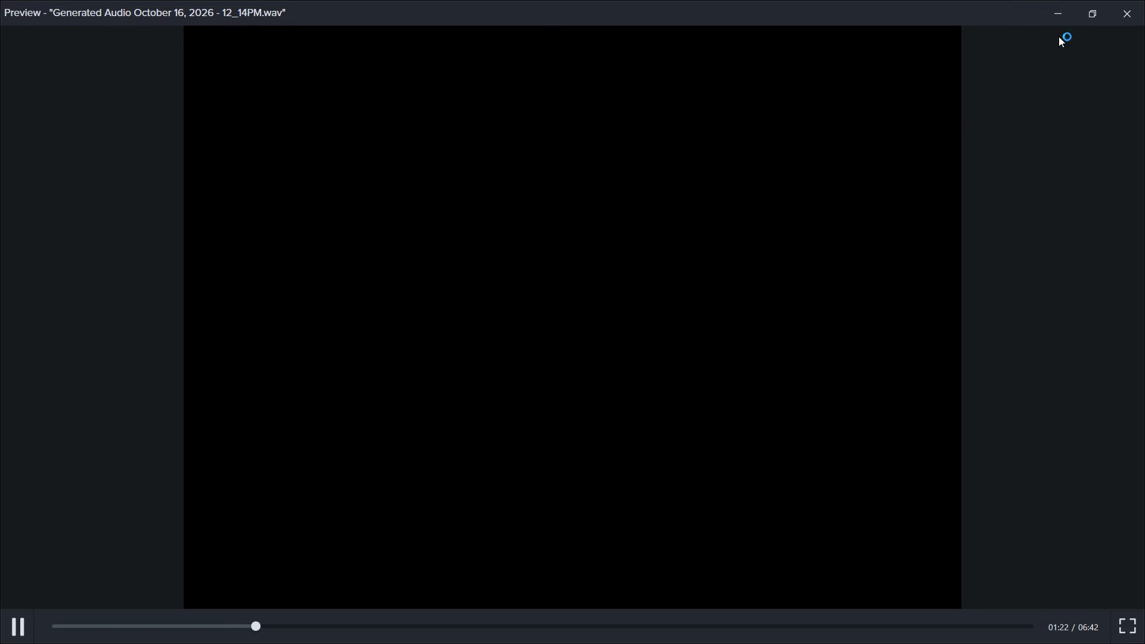
{"action": "left_click", "coordinate": [1067, 18]}
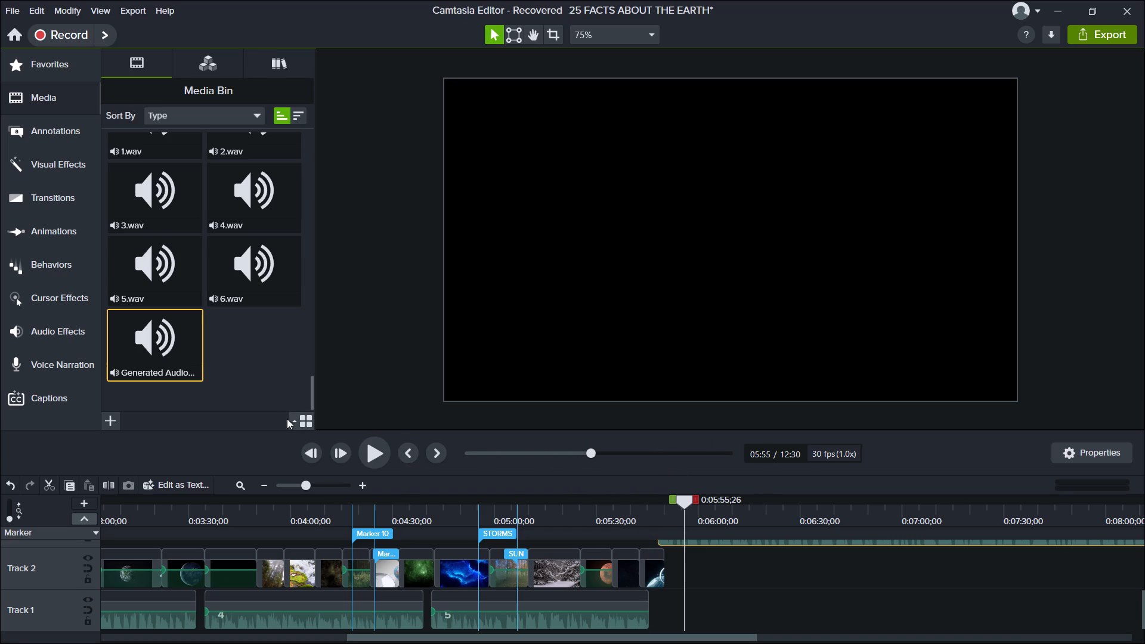
Check the file details of the Generated Audio item in the media bin.
{"action": "right_click", "coordinate": [165, 358]}
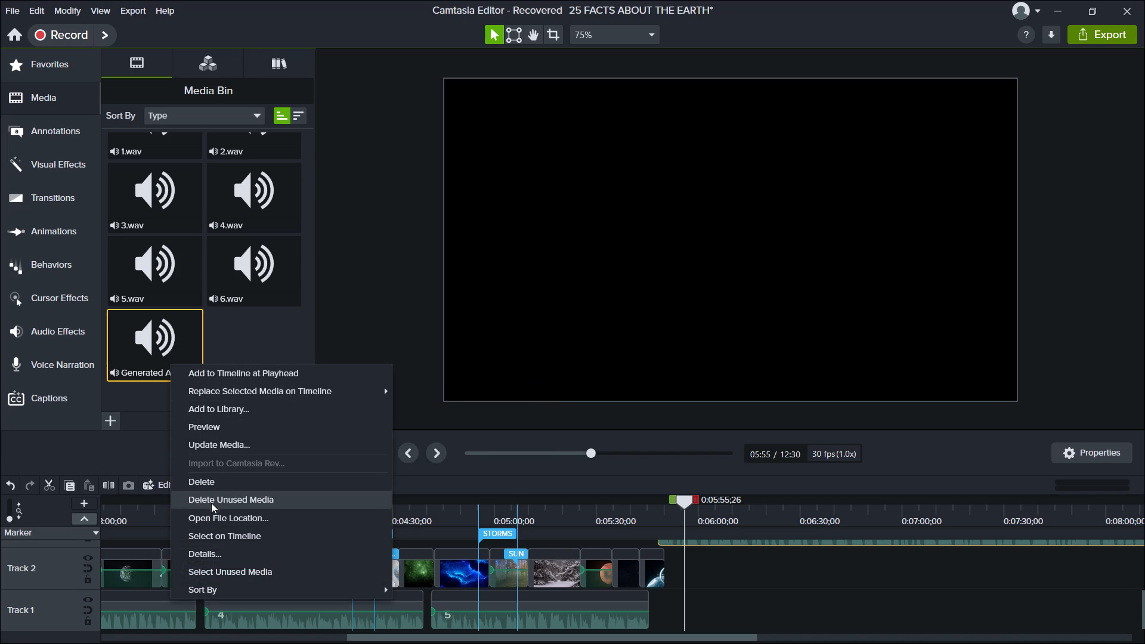
{"action": "left_click", "coordinate": [226, 553]}
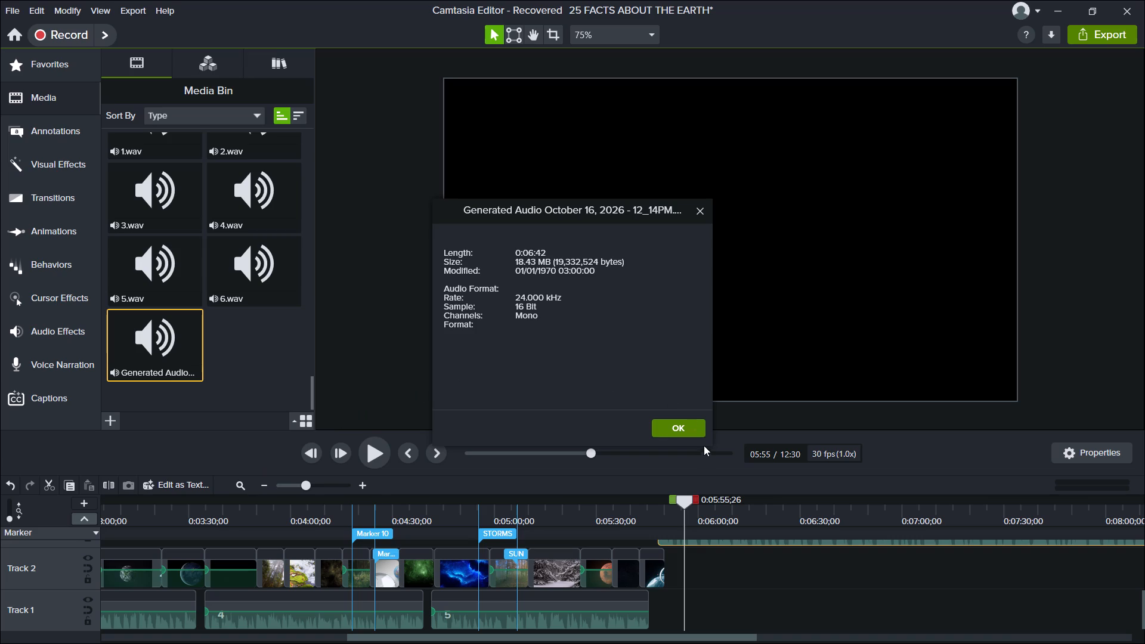
{"action": "left_click", "coordinate": [695, 431]}
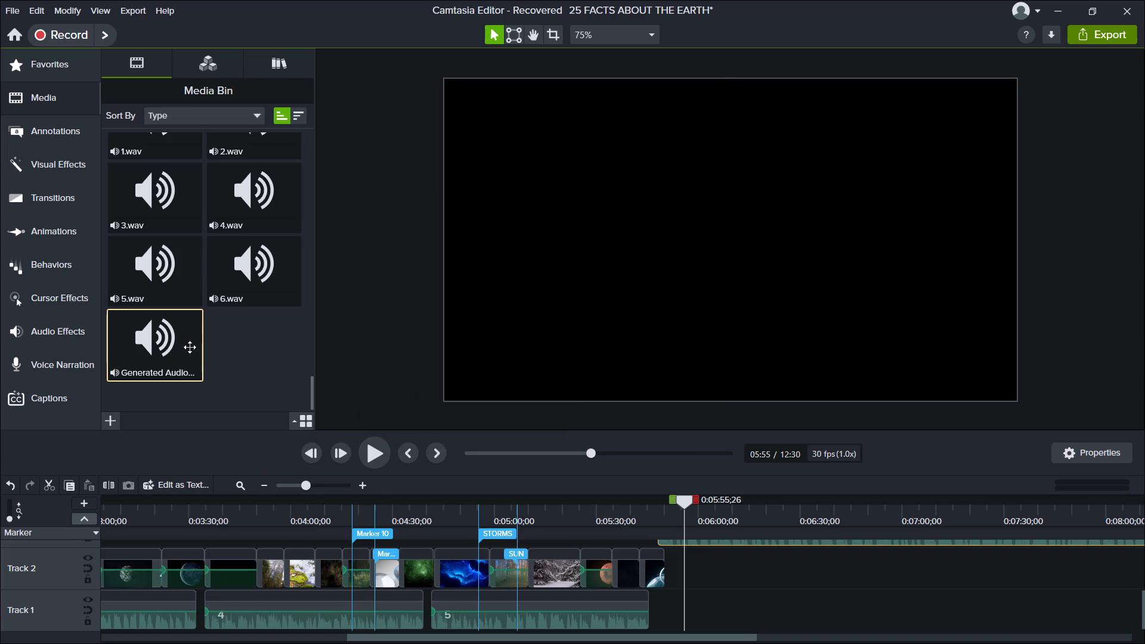
{"action": "right_click", "coordinate": [188, 356]}
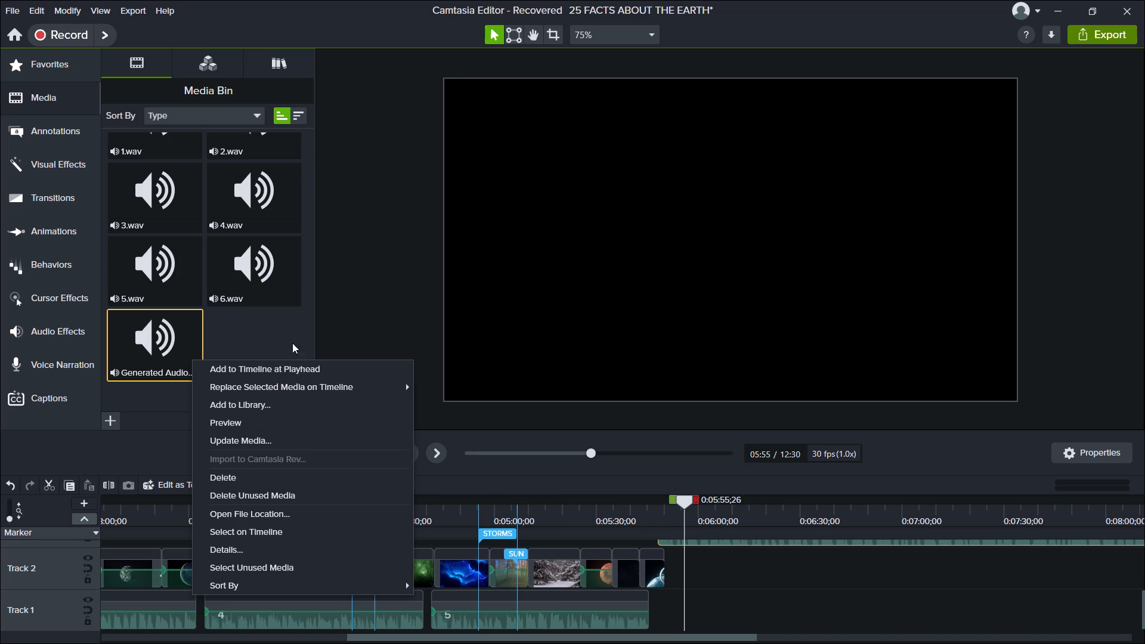
{"action": "left_click", "coordinate": [376, 255]}
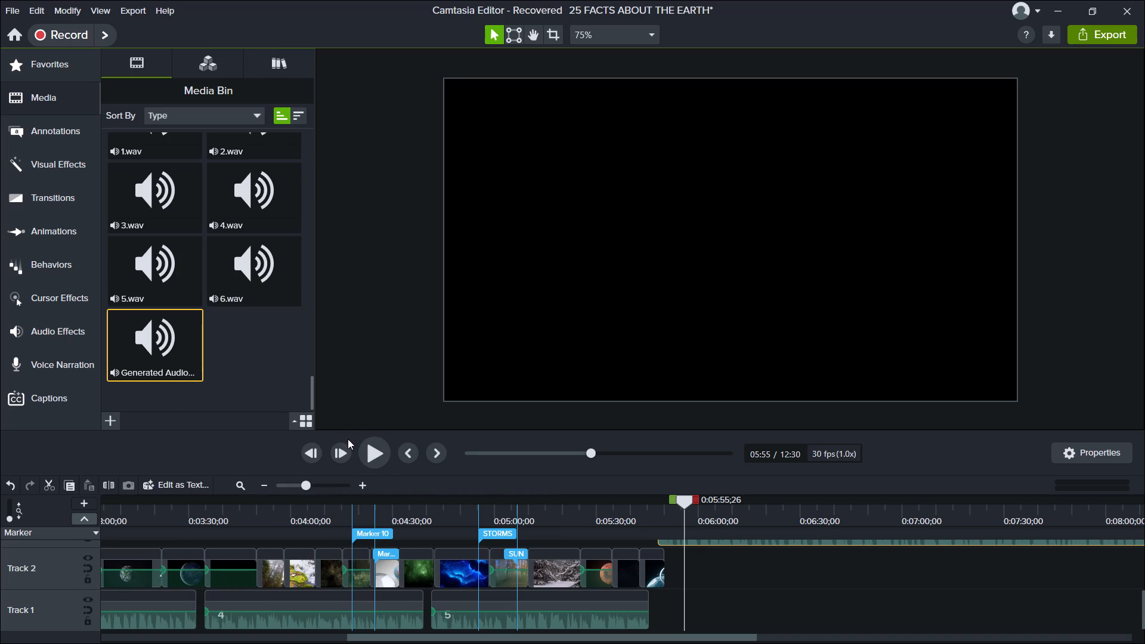
Play the timeline from about 0:05:55 to listen to the generated audio, deselect the clip and show the properties again.
{"action": "left_click", "coordinate": [385, 460]}
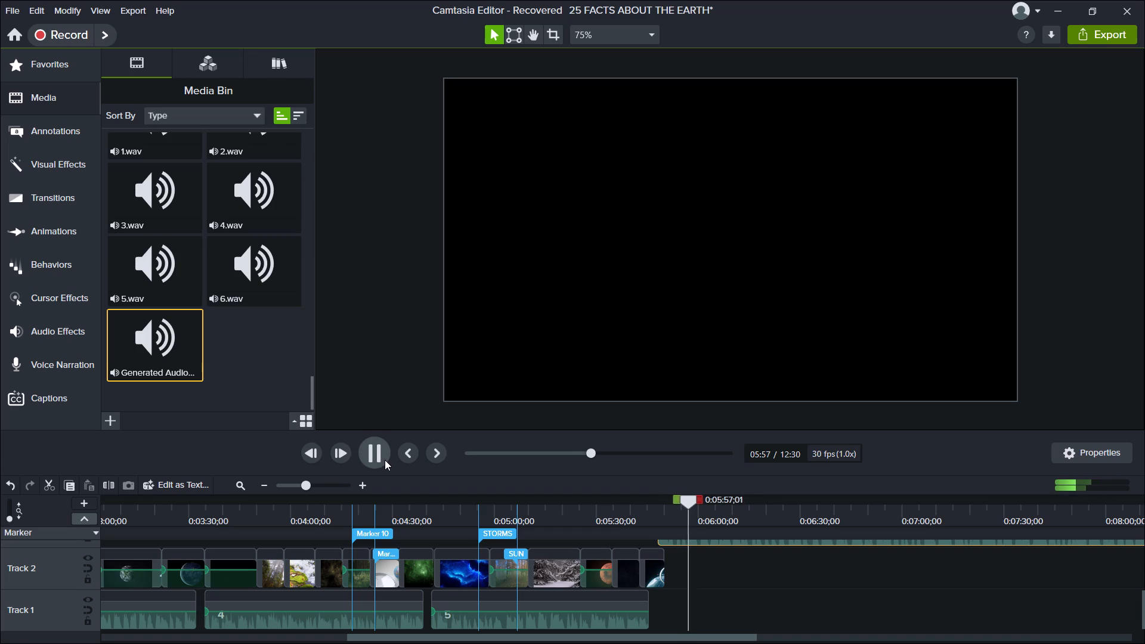
{"action": "left_click", "coordinate": [385, 459]}
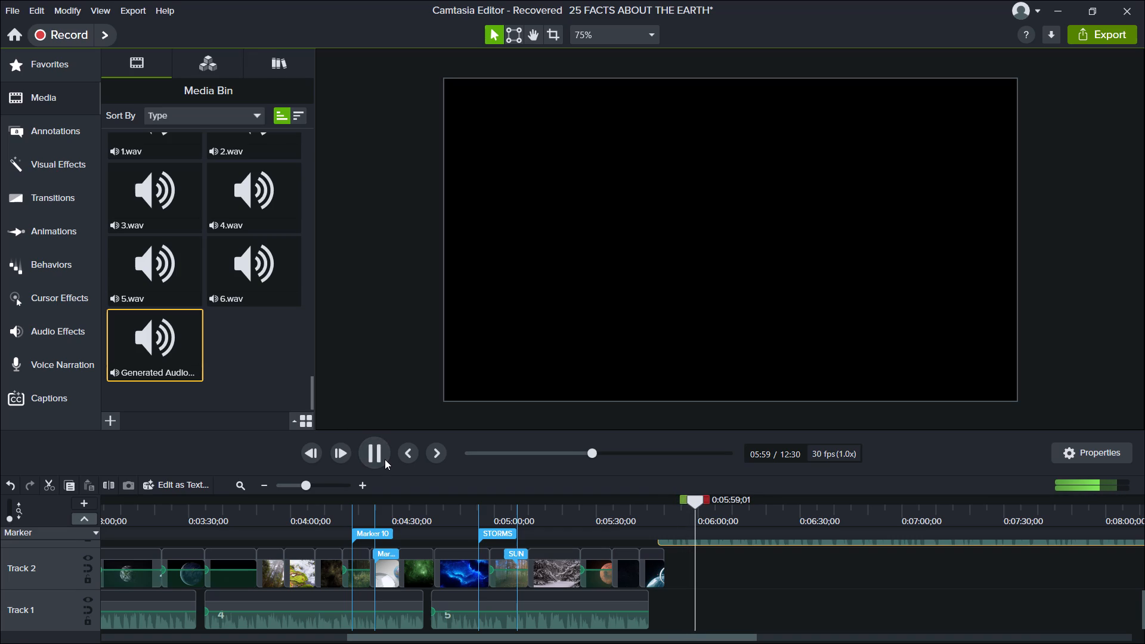
{"action": "left_click", "coordinate": [385, 459]}
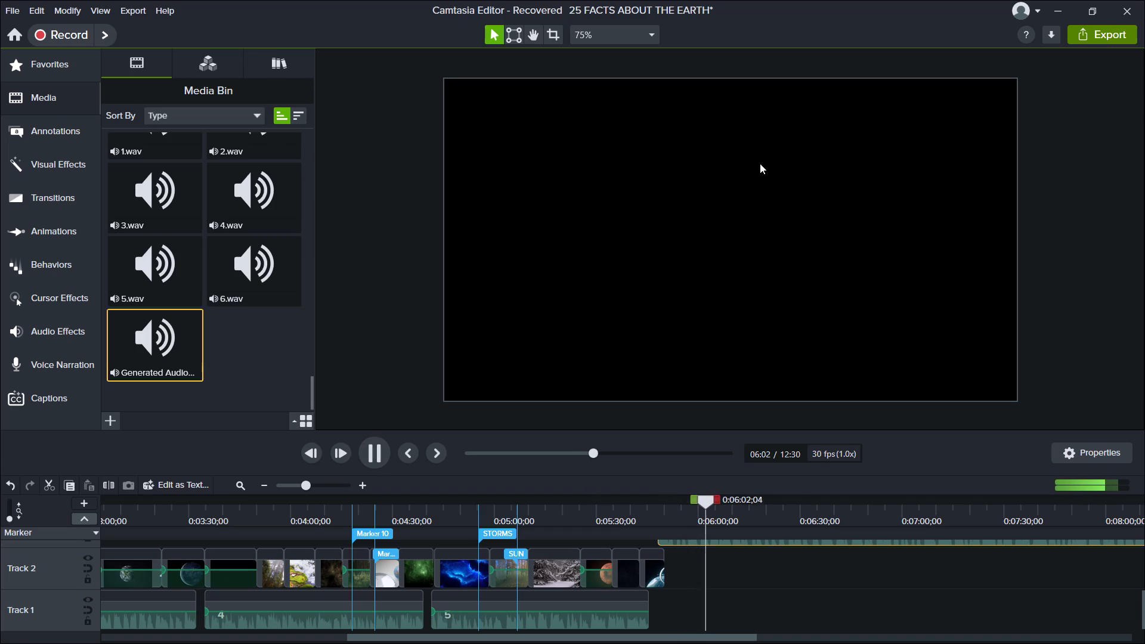
{"action": "left_click", "coordinate": [932, 339]}
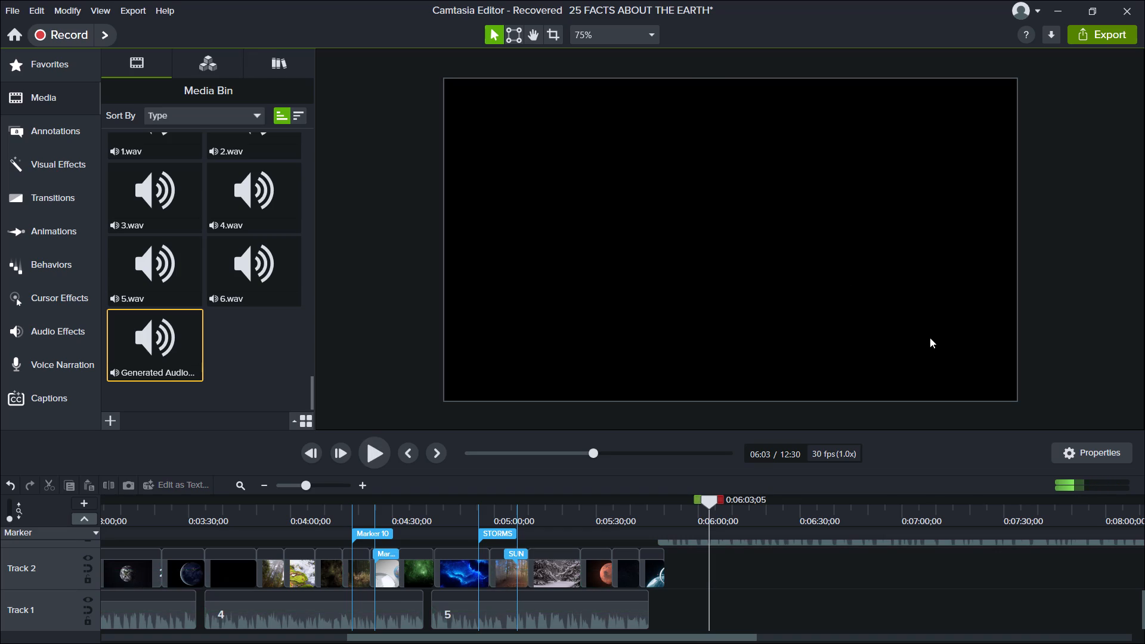
{"action": "left_click", "coordinate": [930, 337]}
{"action": "left_click", "coordinate": [778, 311]}
{"action": "left_click", "coordinate": [376, 457]}
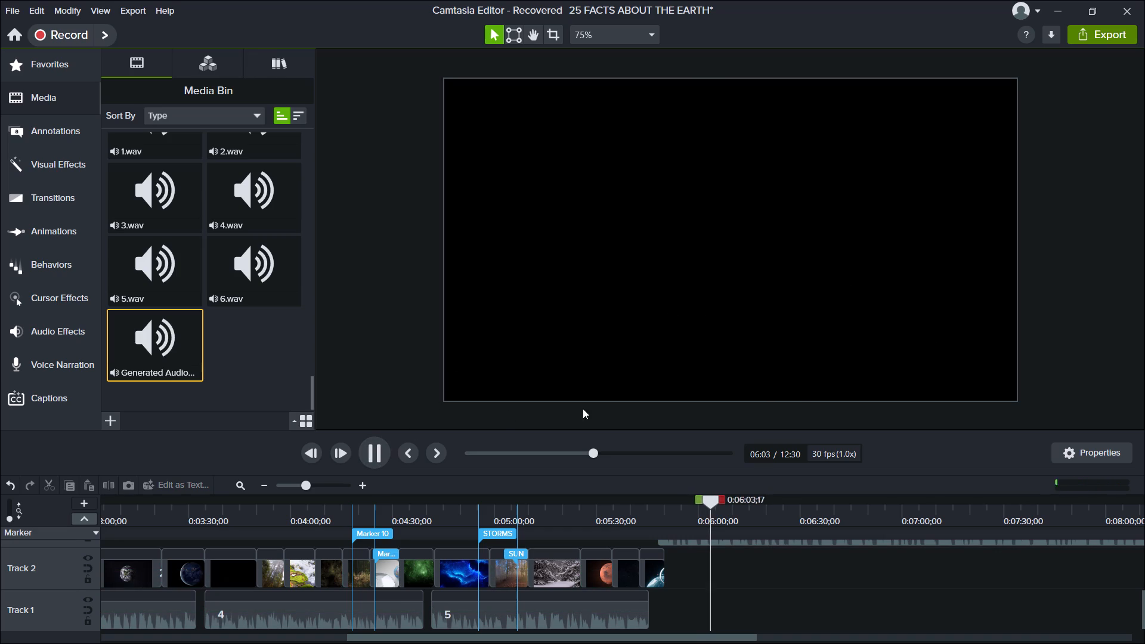
{"action": "left_click", "coordinate": [1076, 451]}
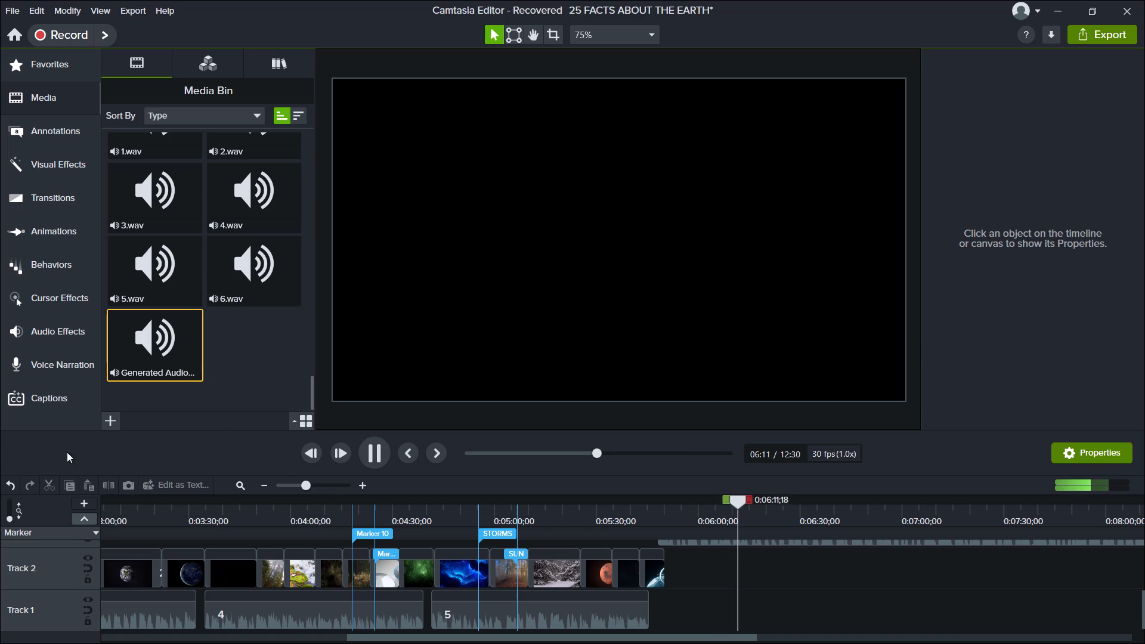
Stop playback and undo the recent edits until the Generated Audio import is removed and narration clip 6 is back on Track 1.
{"action": "left_click", "coordinate": [18, 488]}
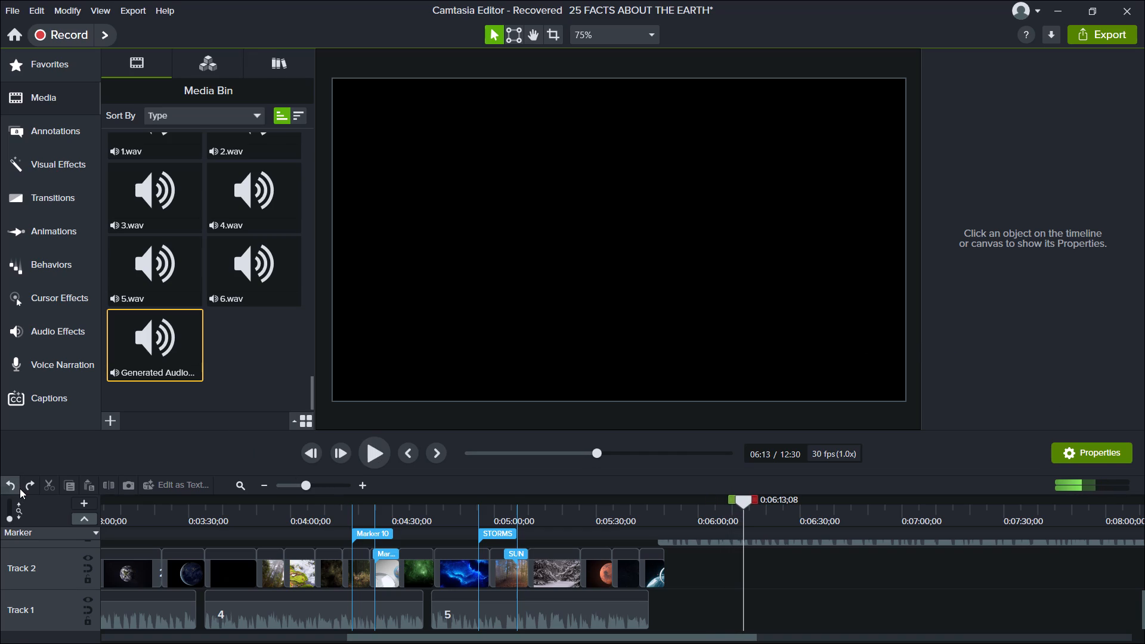
{"action": "left_click", "coordinate": [24, 488]}
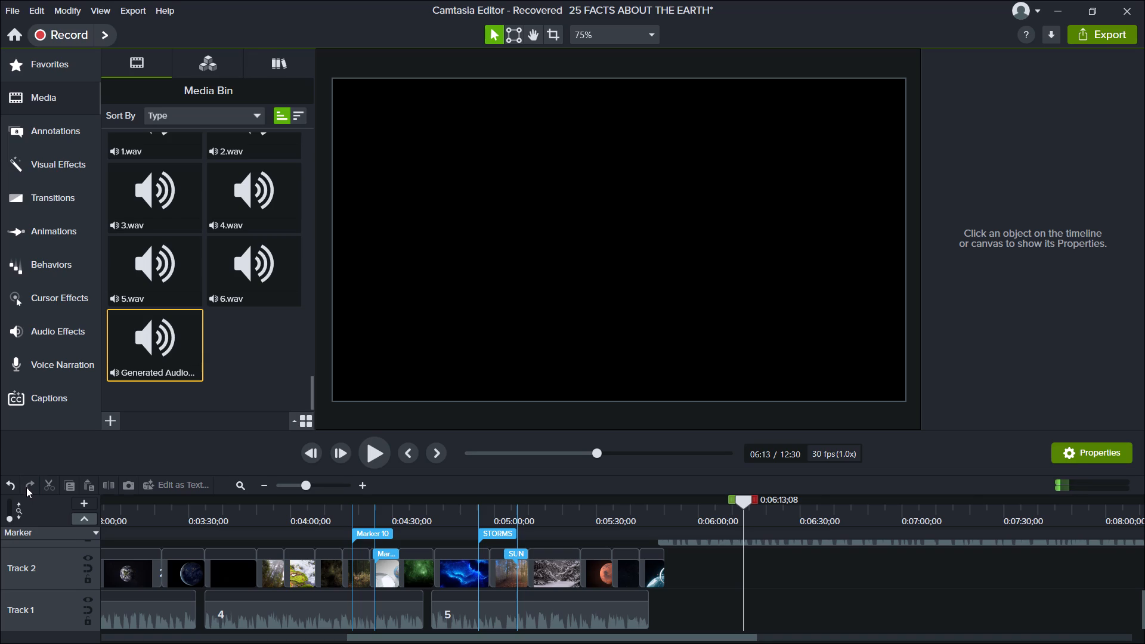
{"action": "left_click", "coordinate": [27, 487]}
{"action": "left_click", "coordinate": [8, 481]}
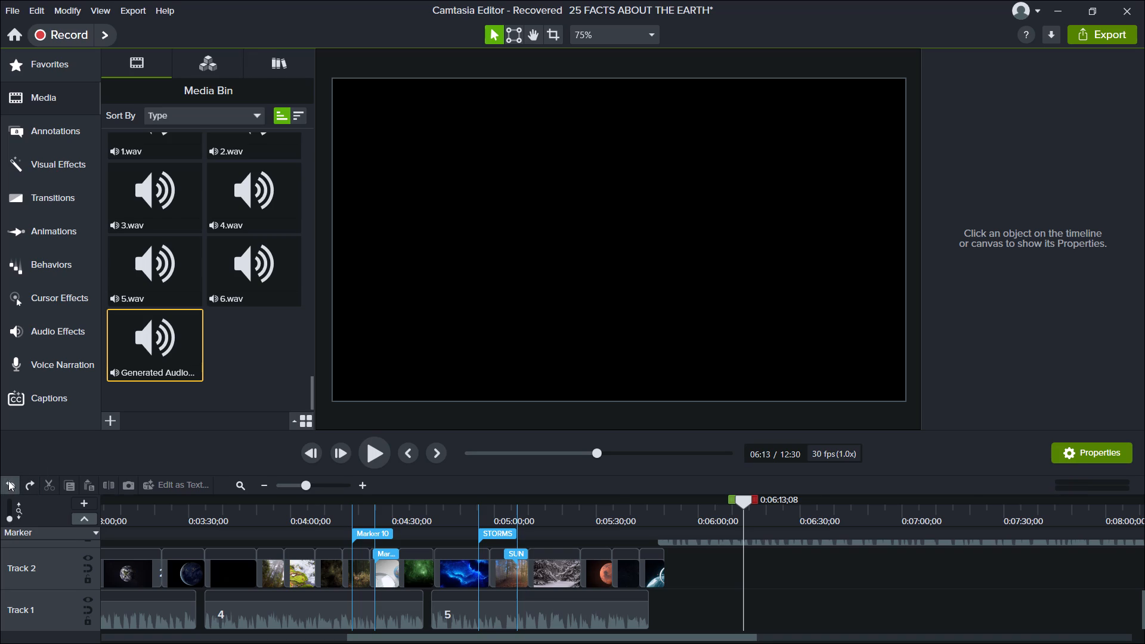
{"action": "left_click", "coordinate": [8, 481]}
{"action": "left_click", "coordinate": [8, 481]}
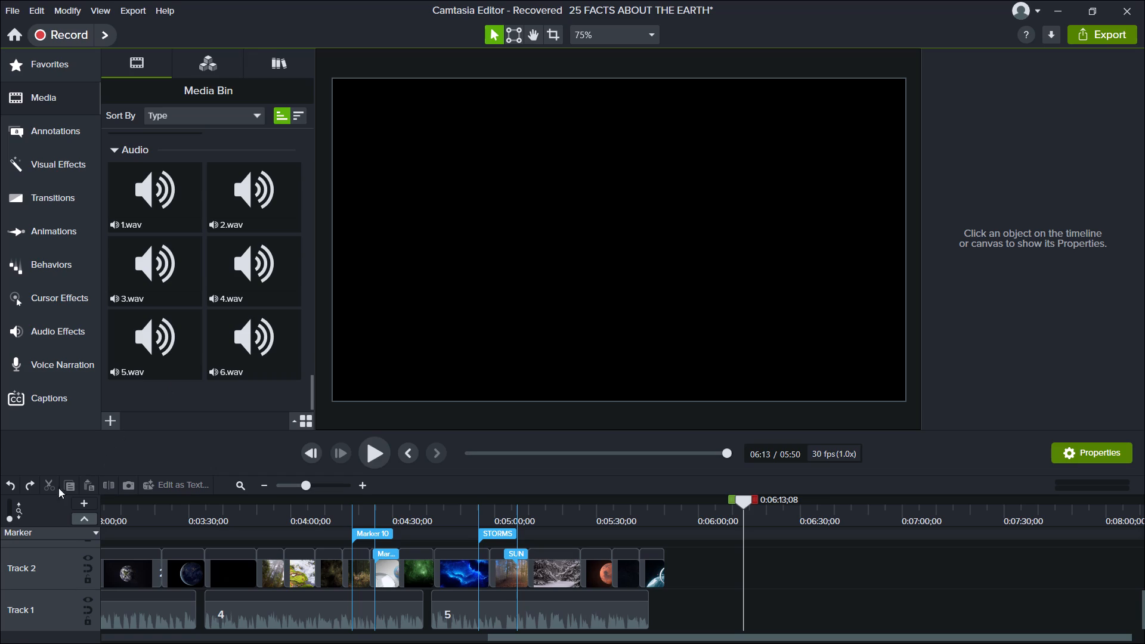
{"action": "left_click", "coordinate": [14, 487]}
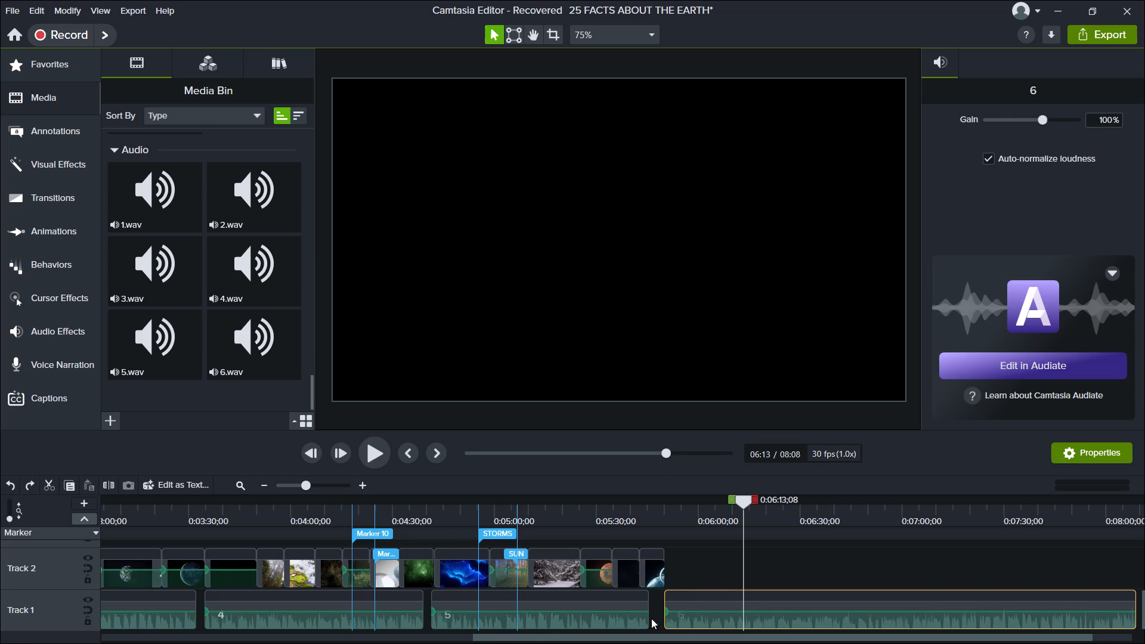
Play the timeline from about 0:05:46 to hear the transition into narration clip 6, and stop playback just after the clip starts.
{"action": "left_click", "coordinate": [695, 610]}
{"action": "left_click_drag", "start_coordinate": [738, 501], "coordinate": [648, 517]}
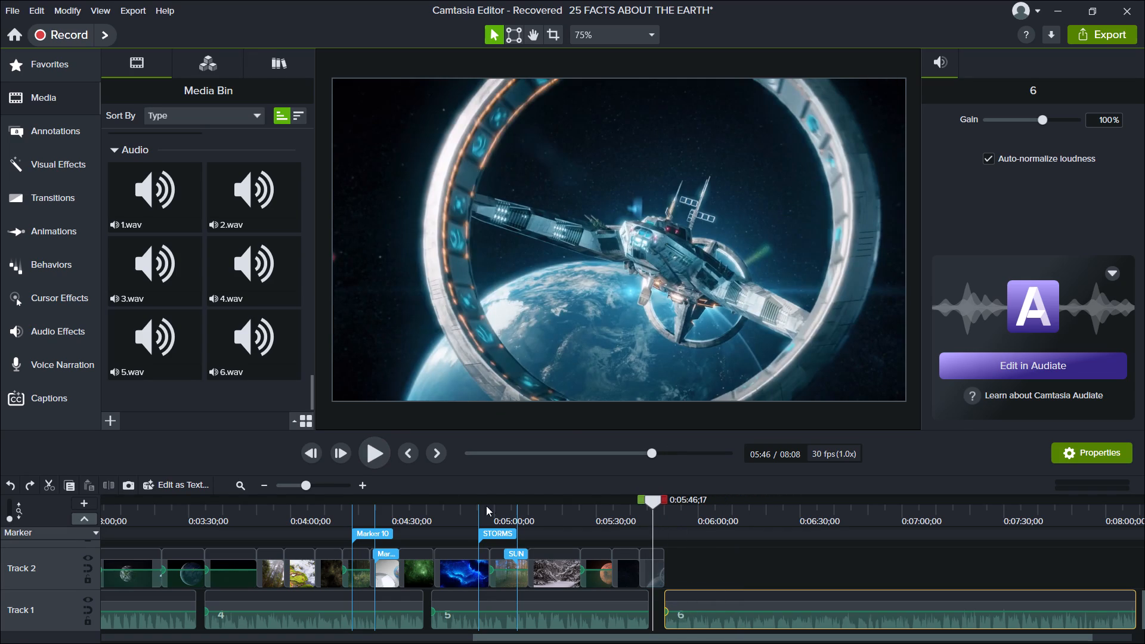
{"action": "left_click", "coordinate": [373, 449]}
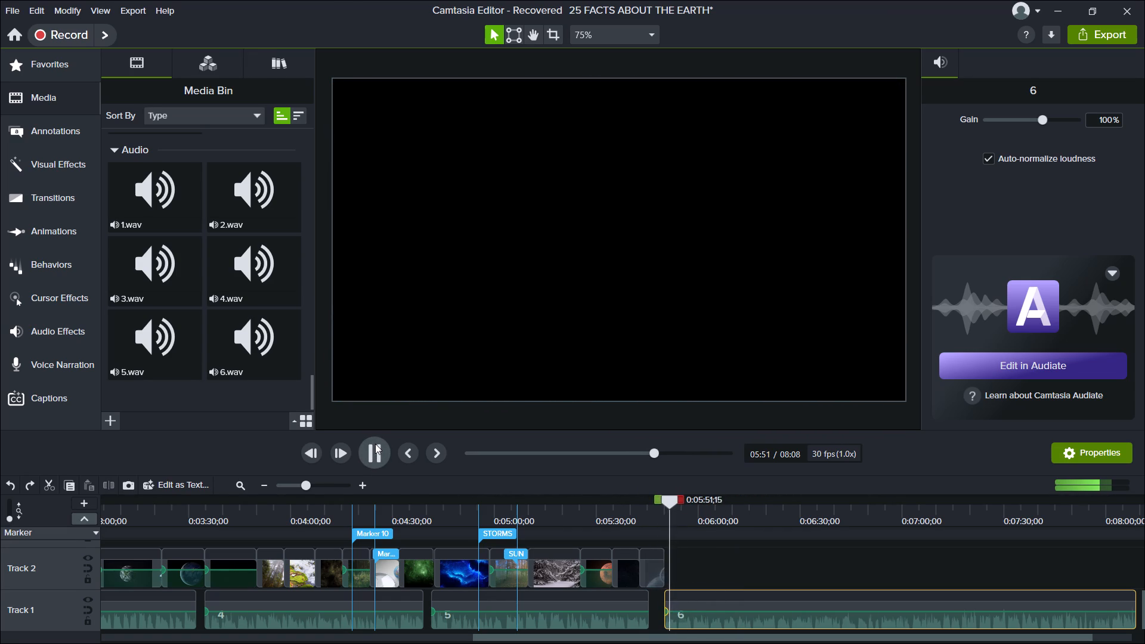
{"action": "left_click", "coordinate": [375, 444]}
Delete narration clip 6 from Track 1.
{"action": "left_click", "coordinate": [701, 606]}
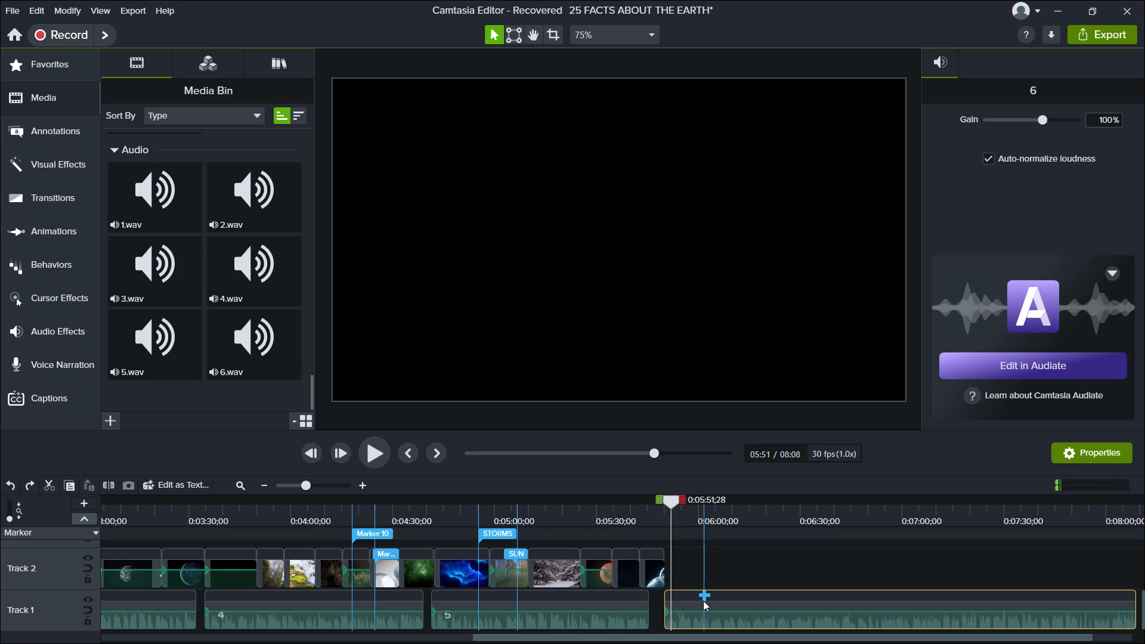
{"action": "key", "text": "BackSpace"}
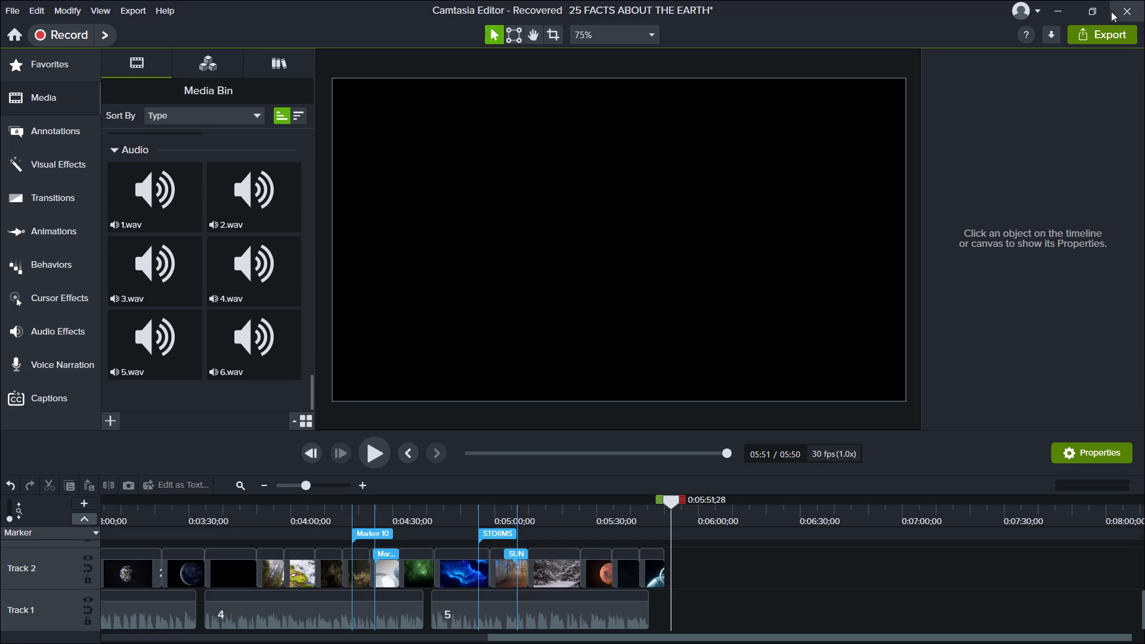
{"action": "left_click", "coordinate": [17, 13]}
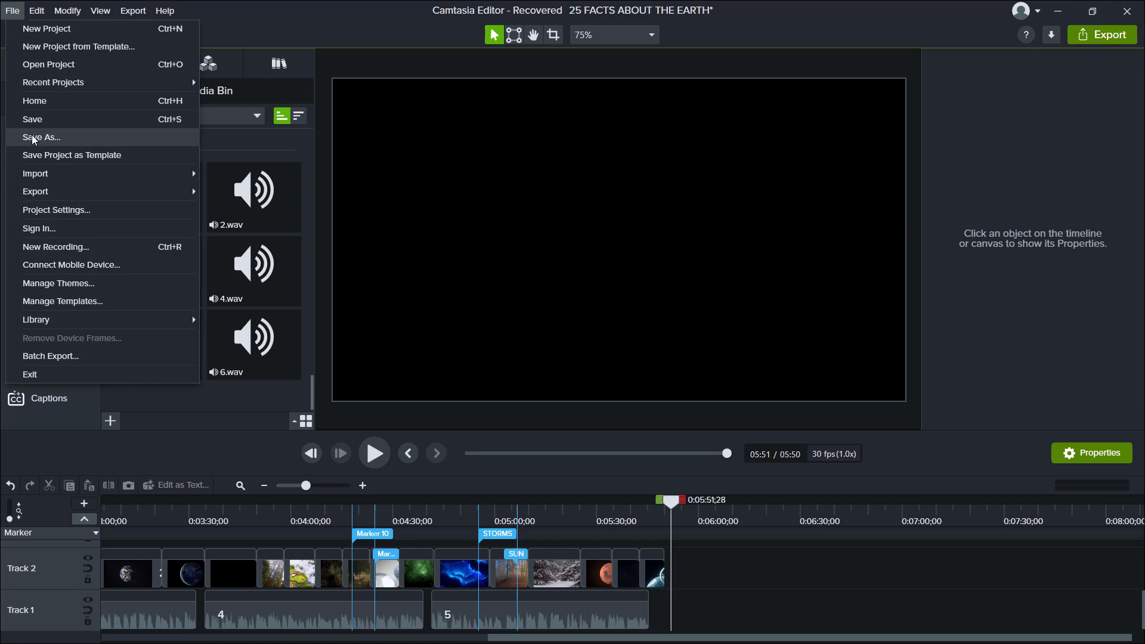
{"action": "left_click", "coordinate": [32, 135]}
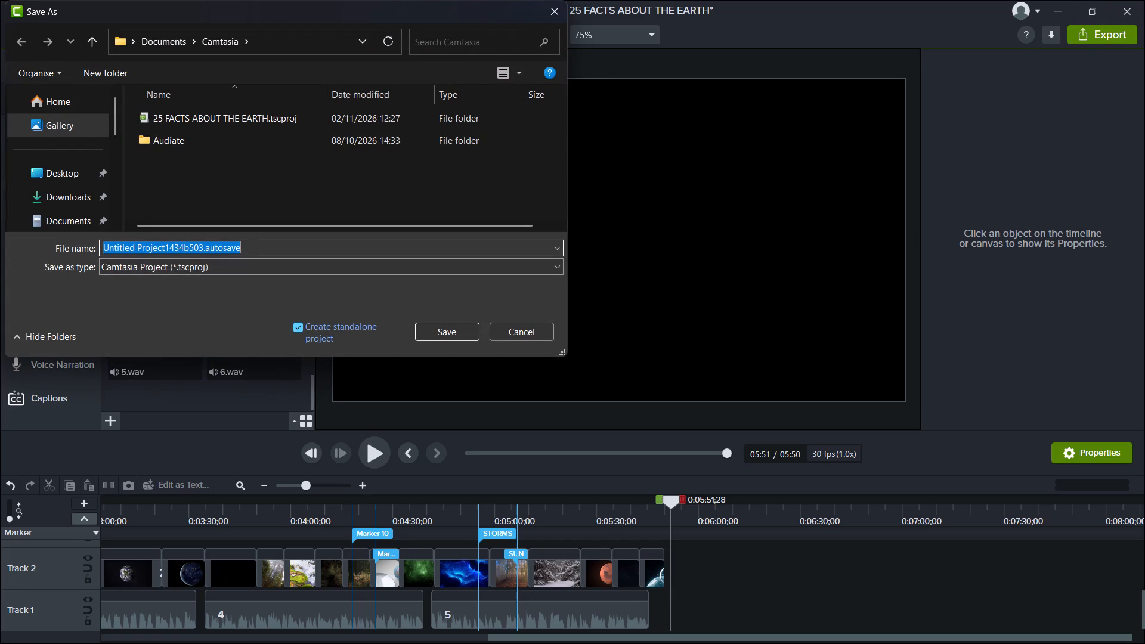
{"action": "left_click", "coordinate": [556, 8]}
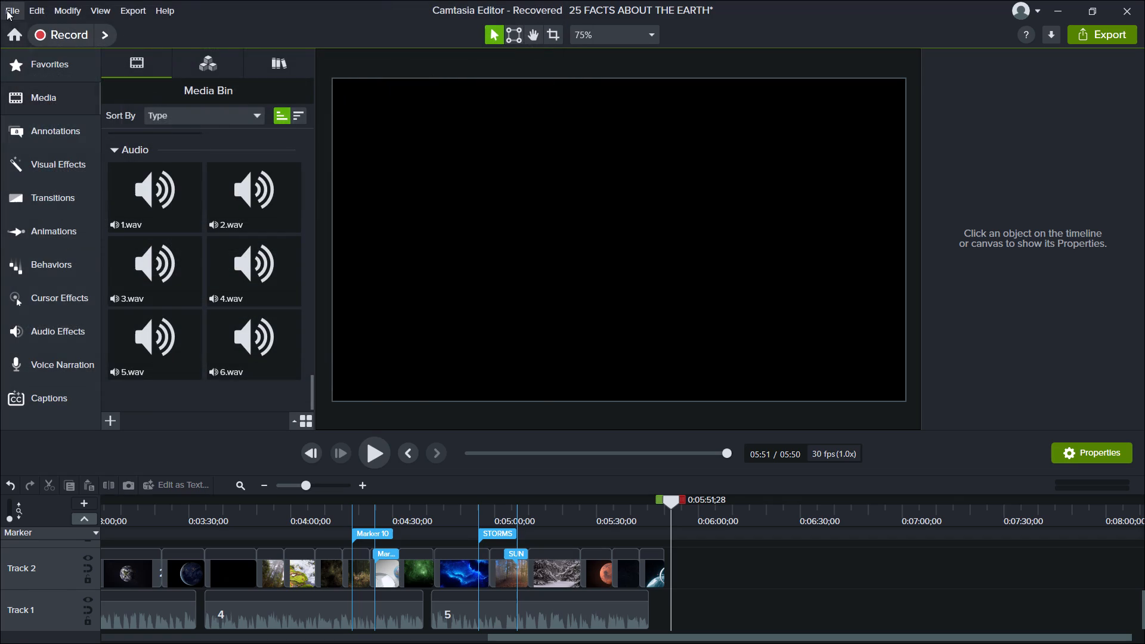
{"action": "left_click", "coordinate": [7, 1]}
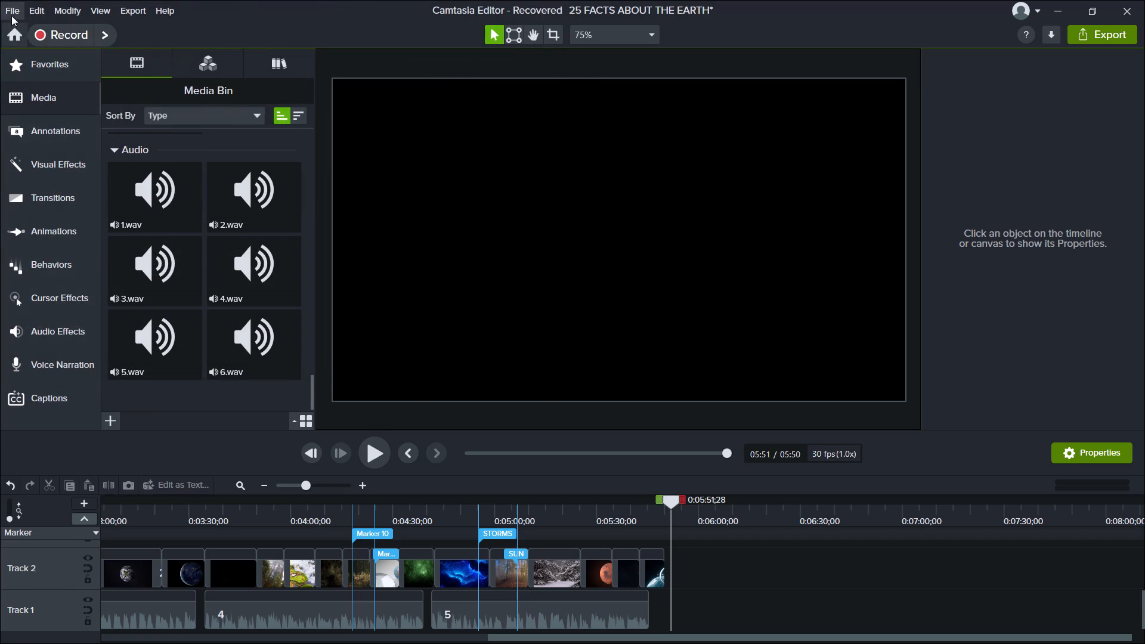
Save the recovered project as a standalone Camtasia project in Documents > Camtasia, keeping the suggested name "Untitled Project1434b503.autosave".
{"action": "left_click", "coordinate": [10, 8]}
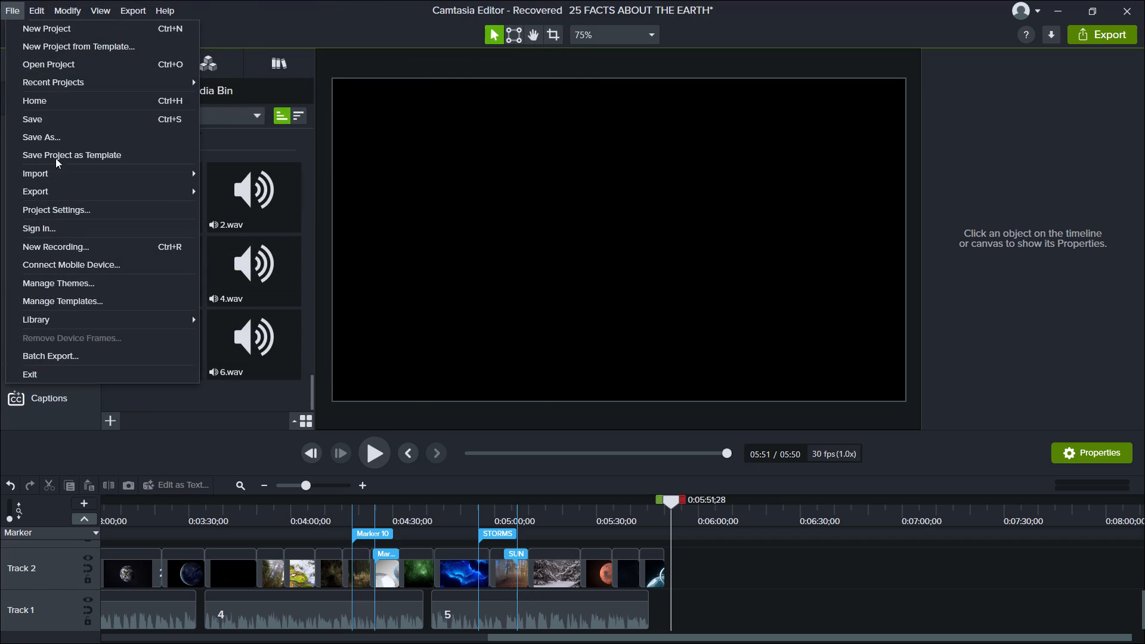
{"action": "left_click", "coordinate": [53, 116]}
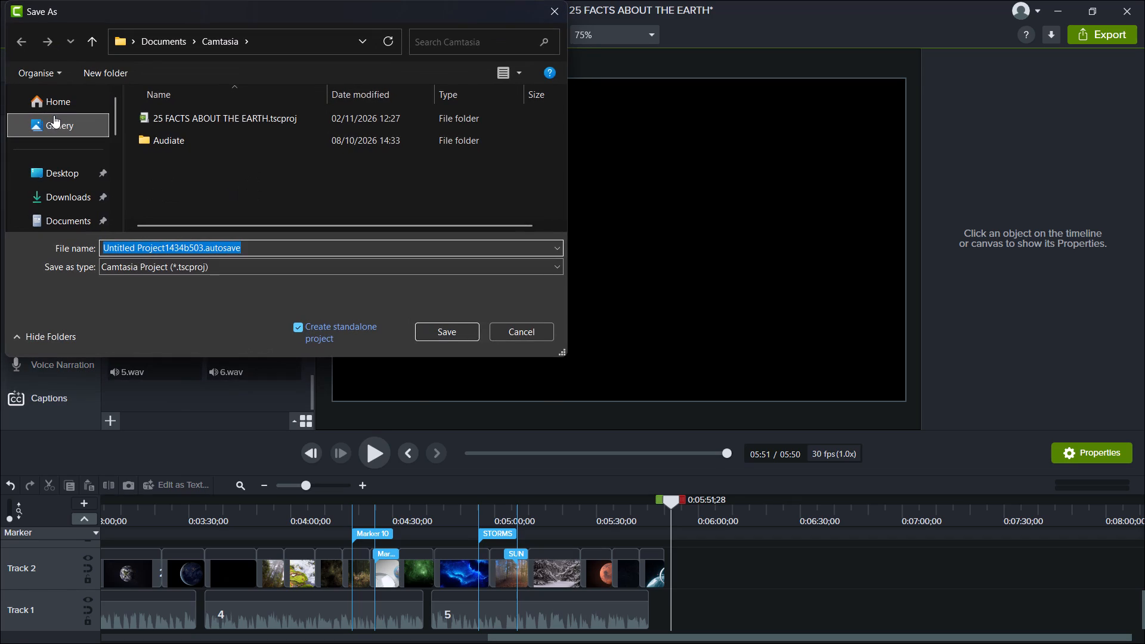
{"action": "left_click", "coordinate": [449, 334]}
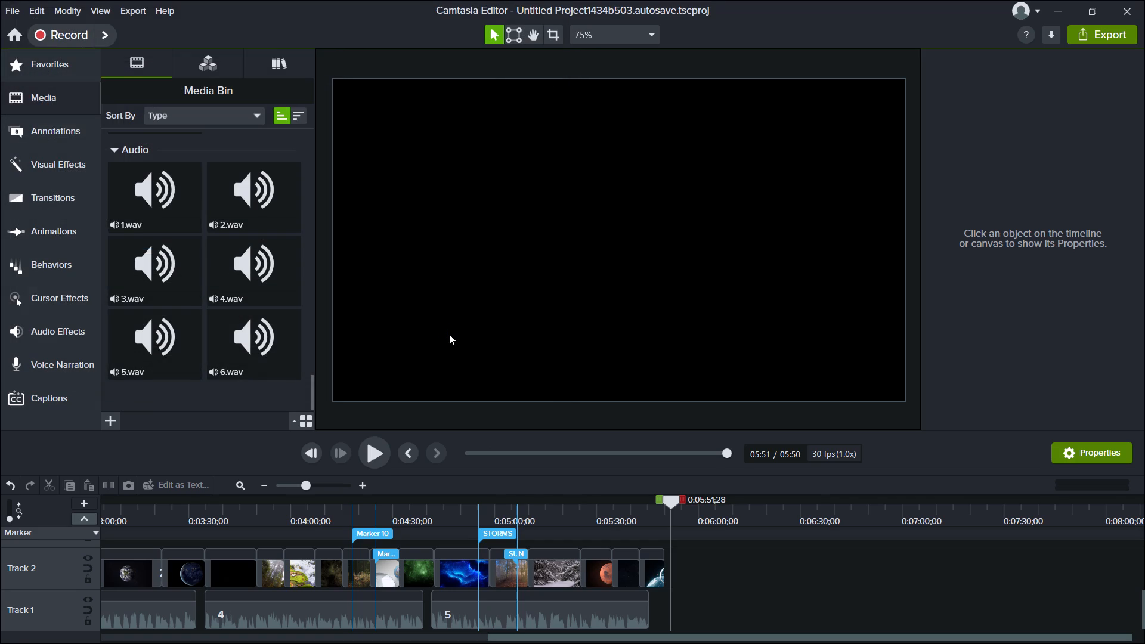
Close the Camtasia editor.
{"action": "left_click", "coordinate": [1132, 17]}
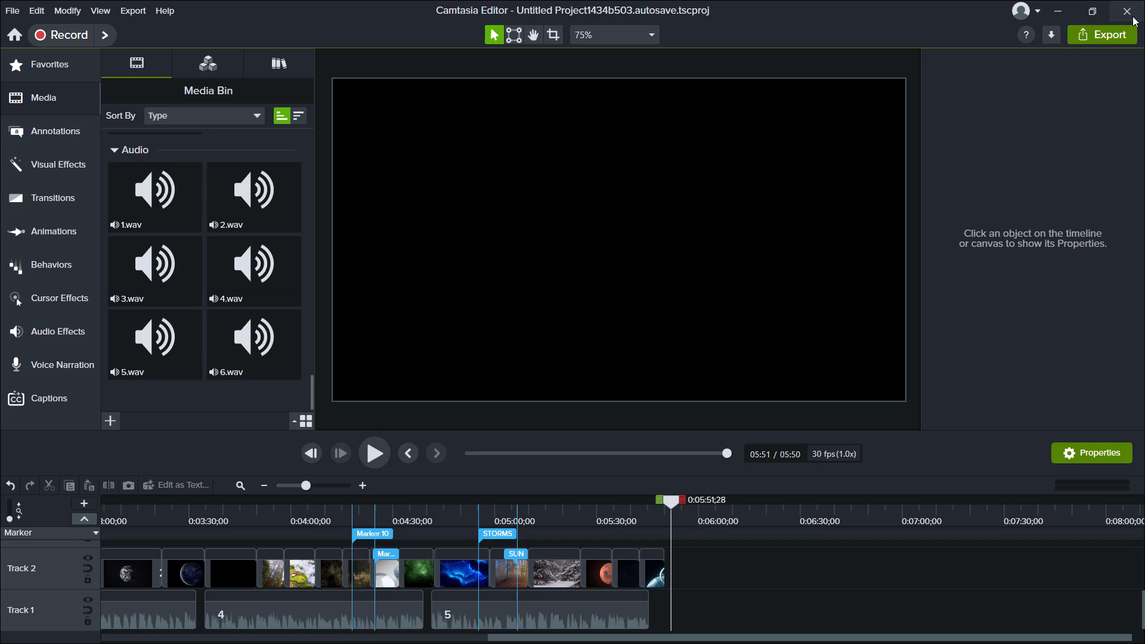